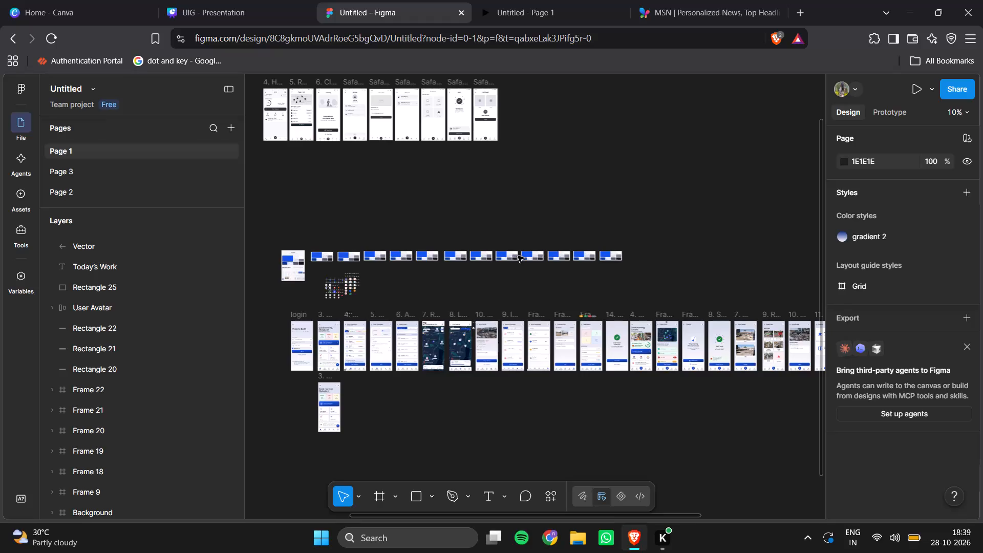
Examine the row of app screens, from login and home dashboard through attendance, route maps, issues and reports.
{"action": "left_click", "coordinate": [518, 256]}
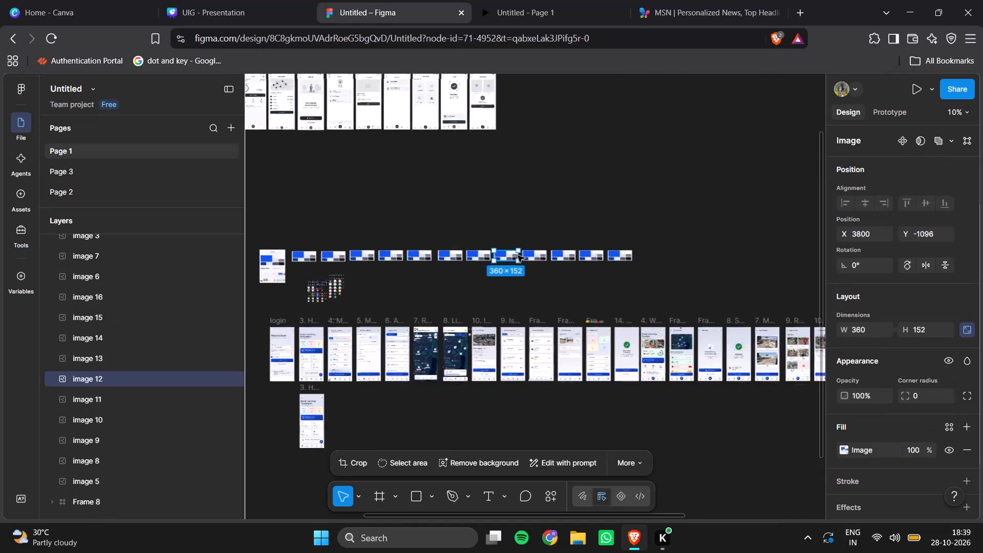
{"action": "scroll", "coordinate": [518, 256], "scroll_direction": "down", "scroll_amount": 3}
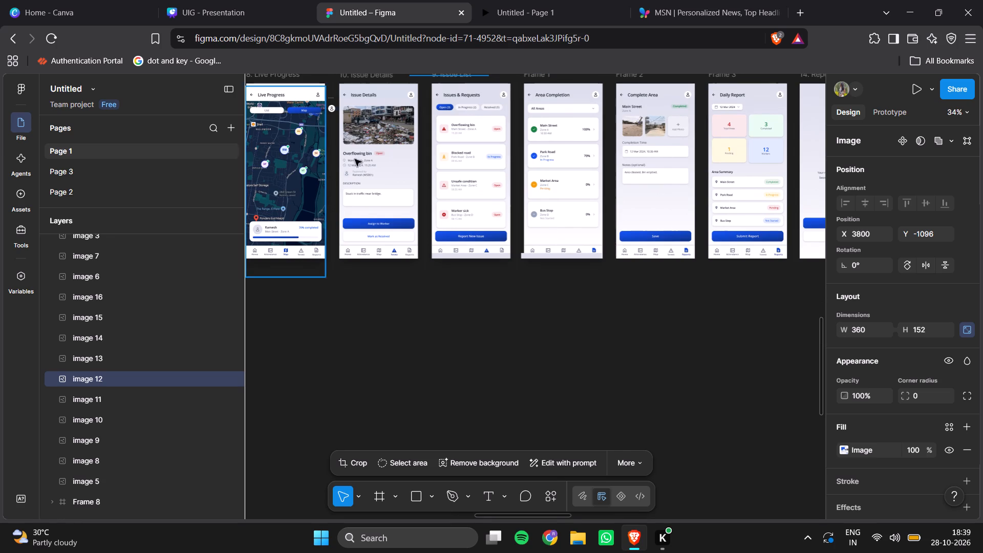
{"action": "scroll", "coordinate": [491, 229], "scroll_direction": "right", "scroll_amount": 3}
{"action": "scroll", "coordinate": [491, 229], "scroll_direction": "up", "scroll_amount": 1}
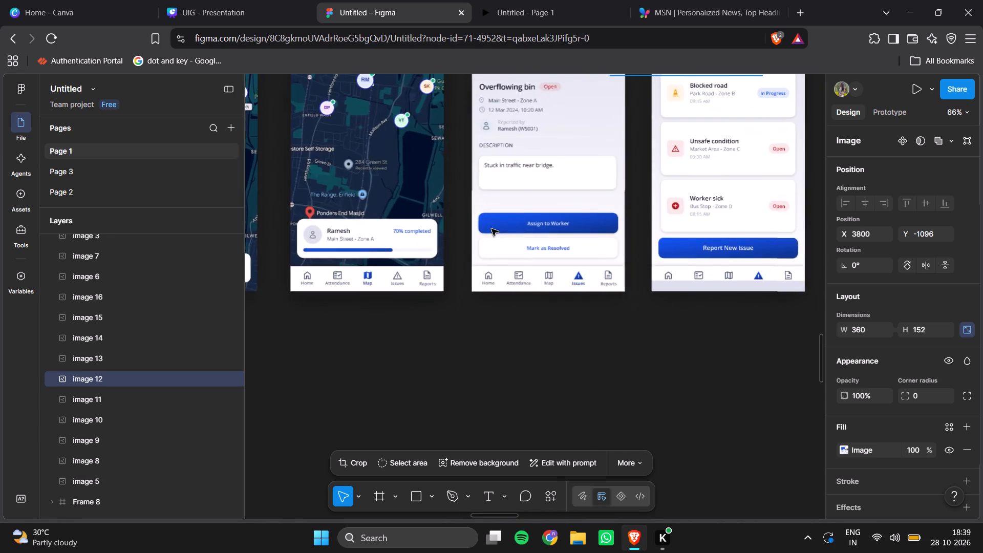
{"action": "scroll", "coordinate": [491, 229], "scroll_direction": "right", "scroll_amount": 3}
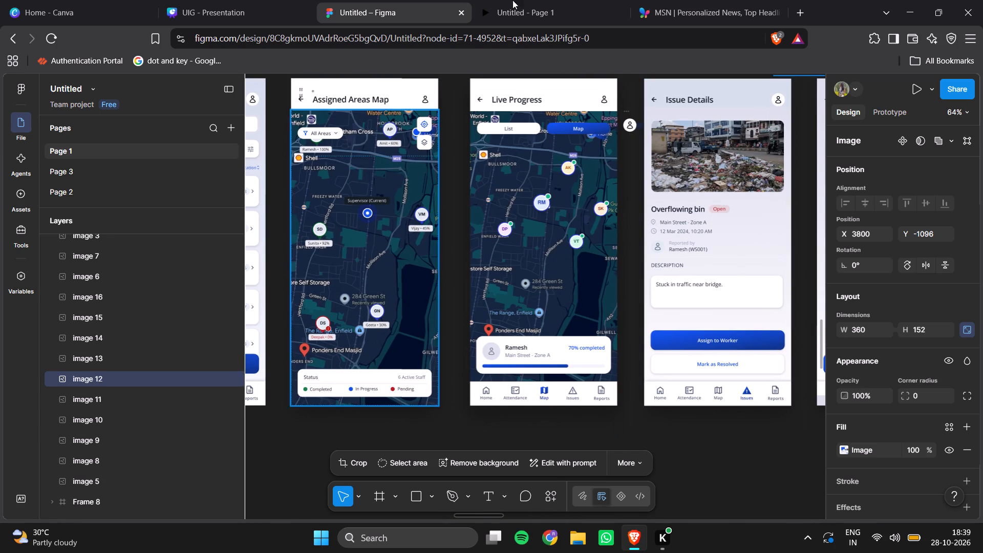
{"action": "scroll", "coordinate": [349, 241], "scroll_direction": "right", "scroll_amount": 9}
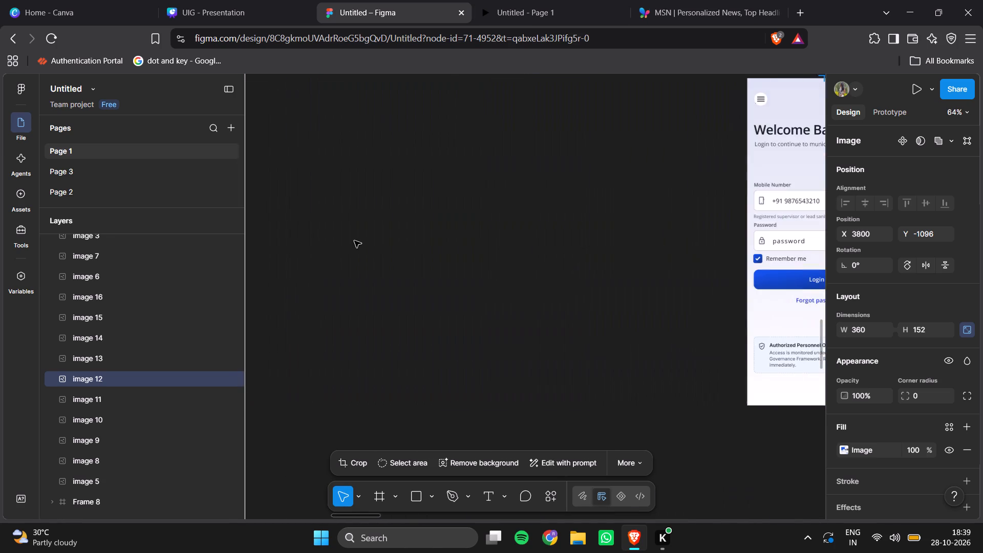
{"action": "scroll", "coordinate": [354, 241], "scroll_direction": "up", "scroll_amount": 3}
{"action": "scroll", "coordinate": [354, 243], "scroll_direction": "down", "scroll_amount": 3}
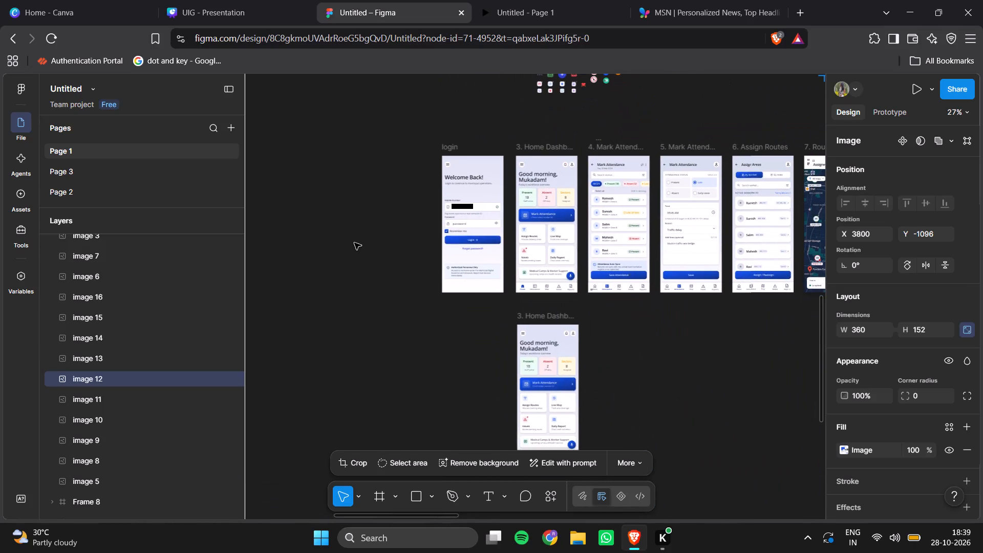
{"action": "key", "text": "grave"}
{"action": "key", "text": "Escape"}
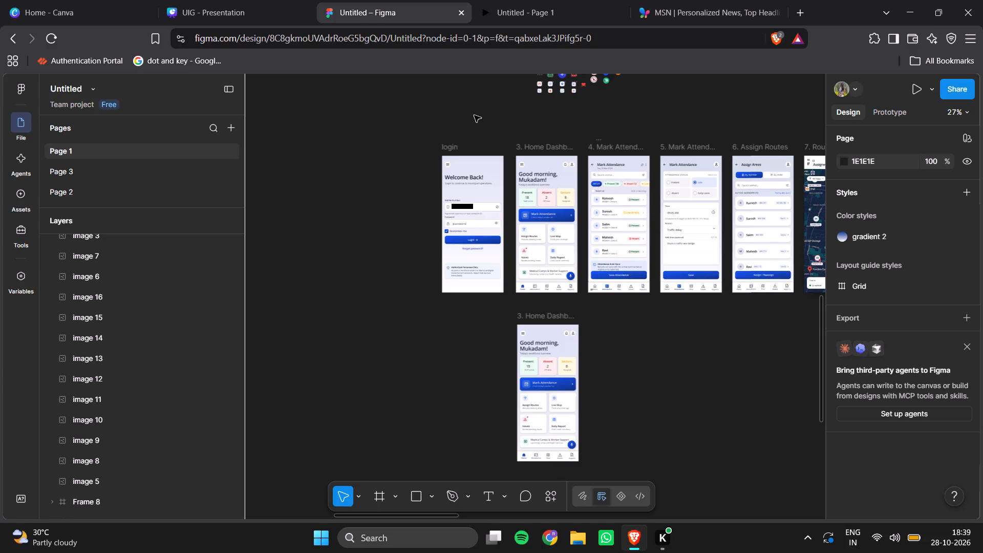
Delete the two stacked grey rectangles covering the bottom navigation labels on the Area Completion screen in Frame 1.
{"action": "scroll", "coordinate": [640, 140], "scroll_direction": "left", "scroll_amount": 4}
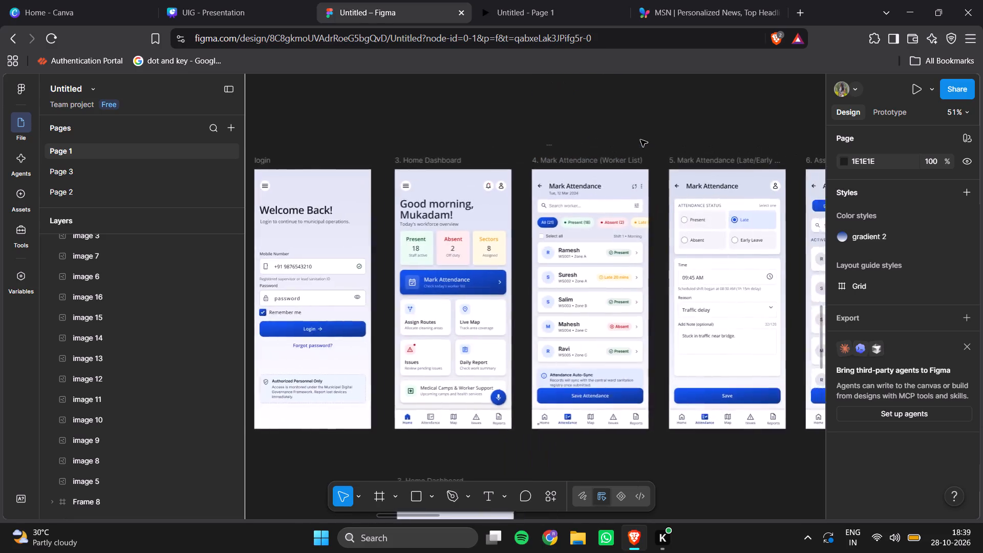
{"action": "scroll", "coordinate": [640, 140], "scroll_direction": "left", "scroll_amount": 10}
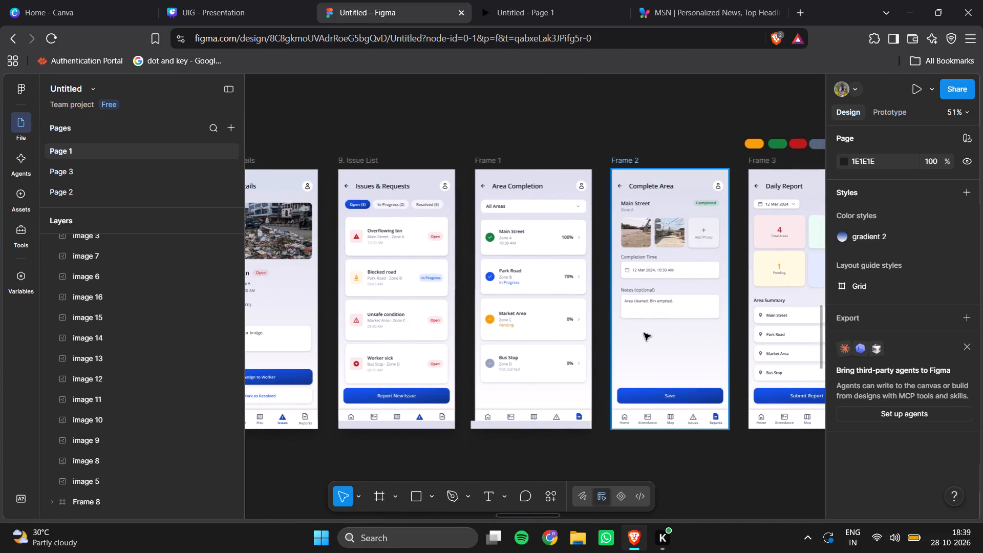
{"action": "scroll", "coordinate": [644, 333], "scroll_direction": "down", "scroll_amount": 3}
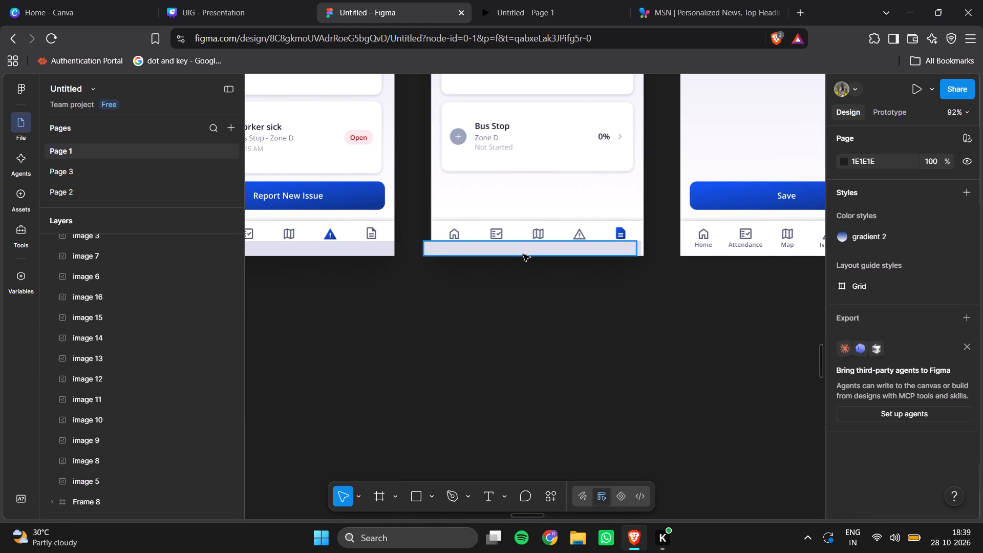
{"action": "left_click", "coordinate": [523, 254], "text": "ctrl"}
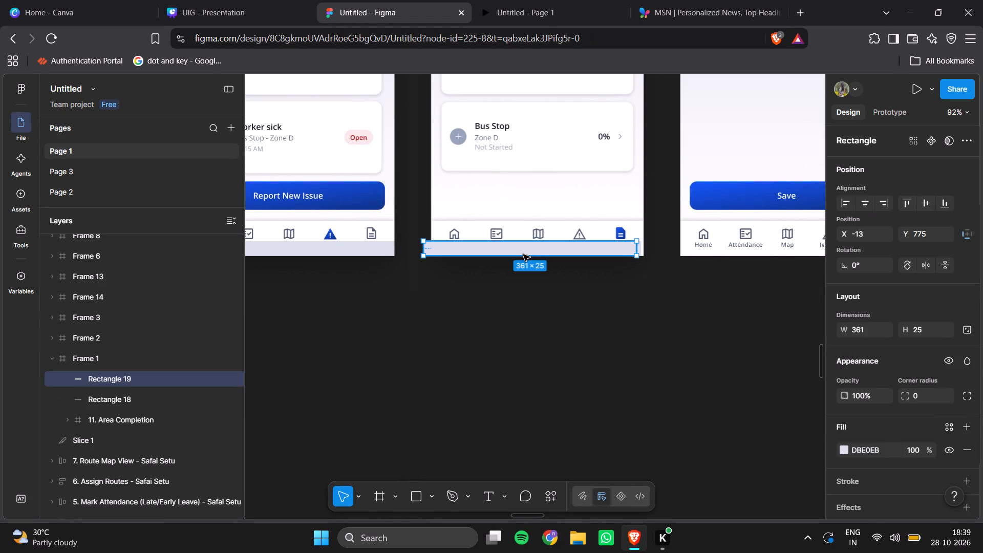
{"action": "key", "text": "ctrl+BackSpace"}
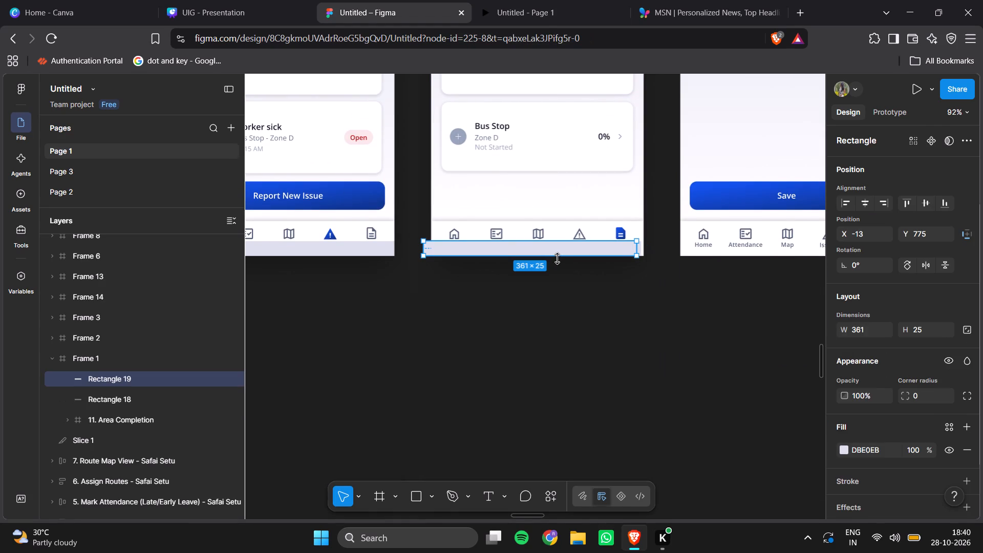
{"action": "left_click", "coordinate": [635, 323]}
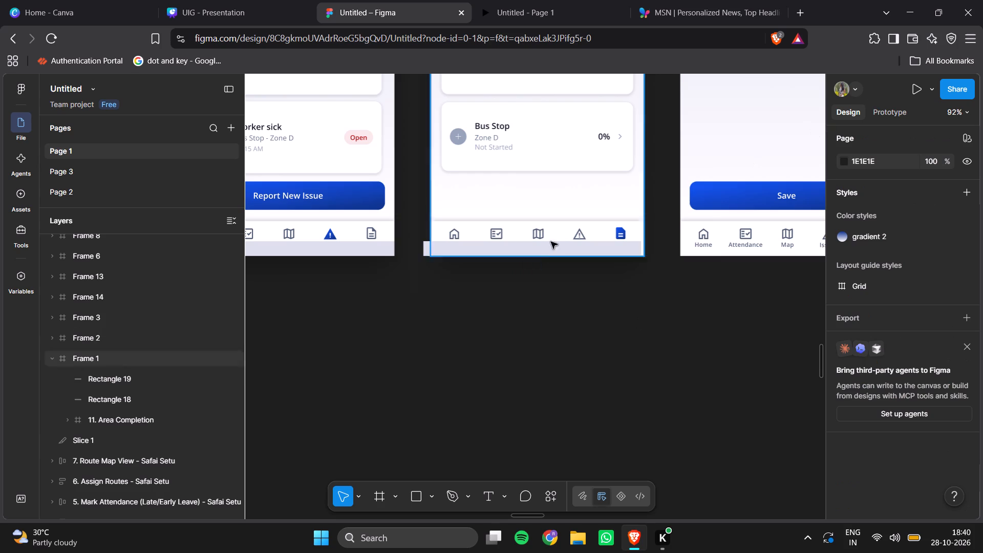
{"action": "left_click", "coordinate": [523, 247], "text": "ctrl"}
{"action": "key", "text": "BackSpace"}
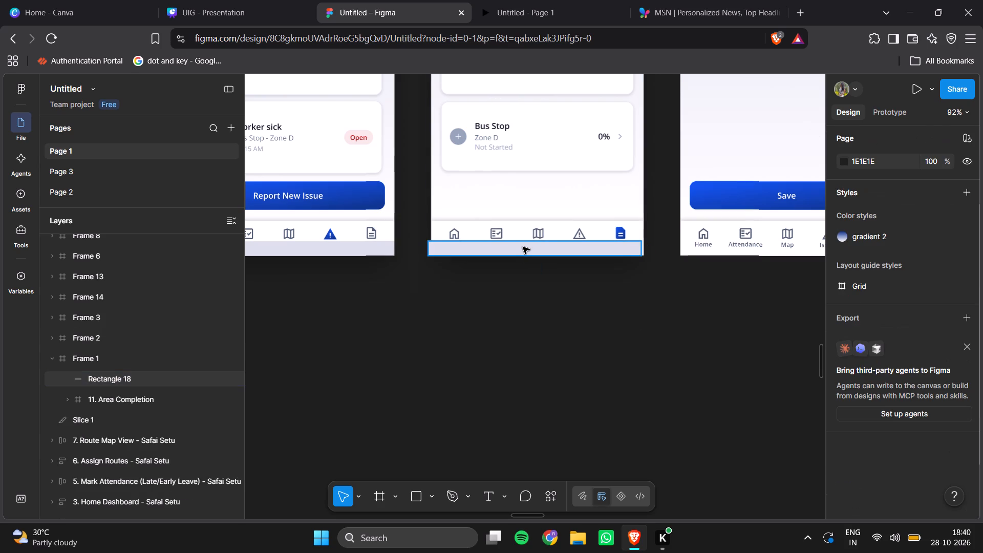
{"action": "left_click", "coordinate": [527, 248], "text": "ctrl"}
{"action": "key", "text": "BackSpace"}
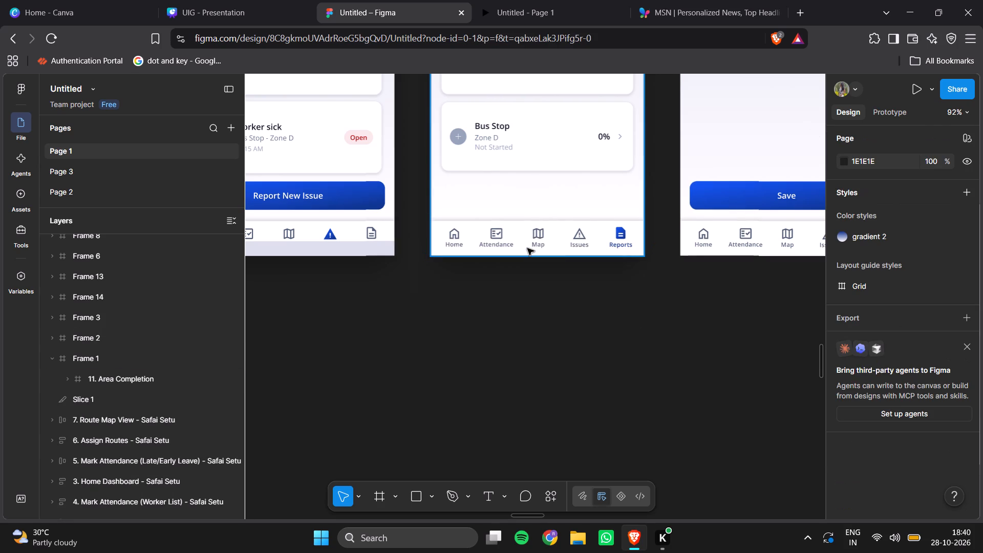
Delete the two grey rectangles covering the bottom navigation labels on the Issues & Requests screen (9. Issue List).
{"action": "scroll", "coordinate": [527, 248], "scroll_direction": "right", "scroll_amount": 3}
{"action": "left_click", "coordinate": [527, 248], "text": "ctrl"}
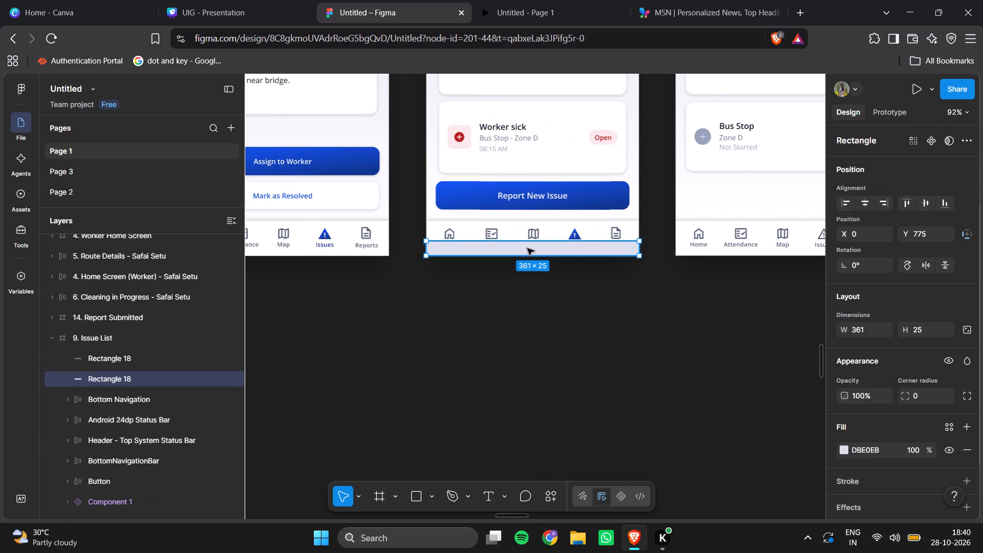
{"action": "key", "text": "BackSpace"}
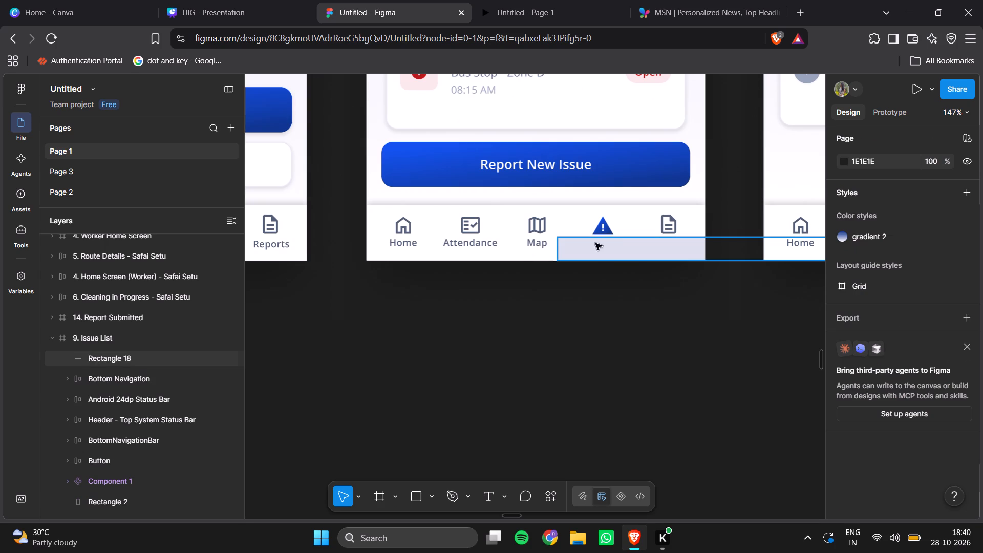
{"action": "left_click", "coordinate": [627, 238], "text": "ctrl"}
{"action": "key", "text": "BackSpace"}
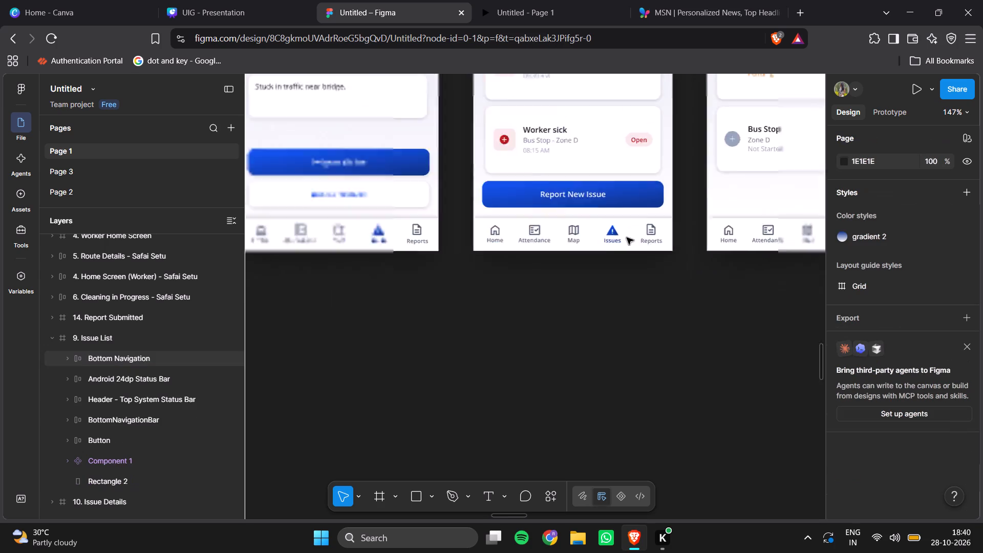
Check the remaining screens in the row for layout flaws, from Issue List through the worker, profile, wellness and support screens.
{"action": "scroll", "coordinate": [627, 238], "scroll_direction": "up", "scroll_amount": 1}
{"action": "scroll", "coordinate": [614, 242], "scroll_direction": "left", "scroll_amount": 1}
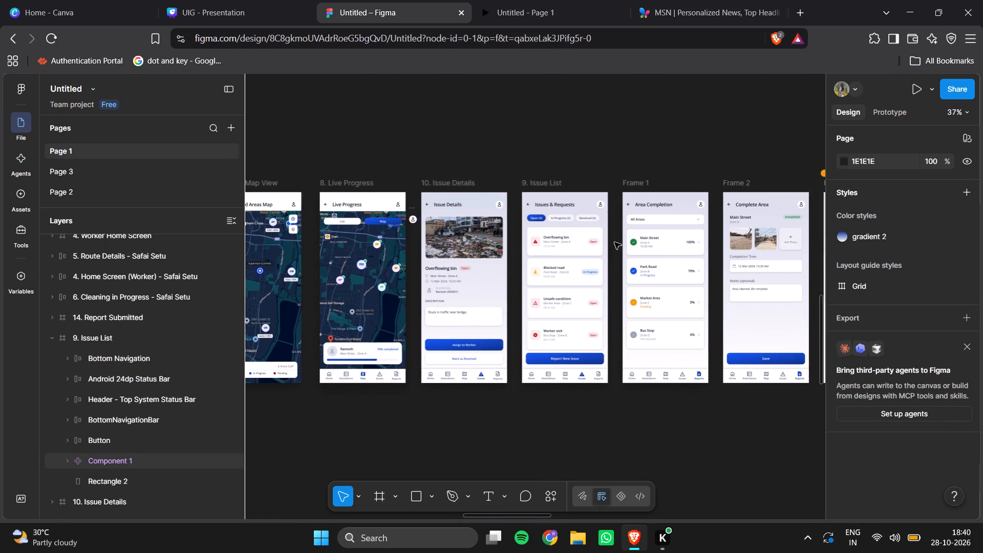
{"action": "scroll", "coordinate": [614, 242], "scroll_direction": "left", "scroll_amount": 4}
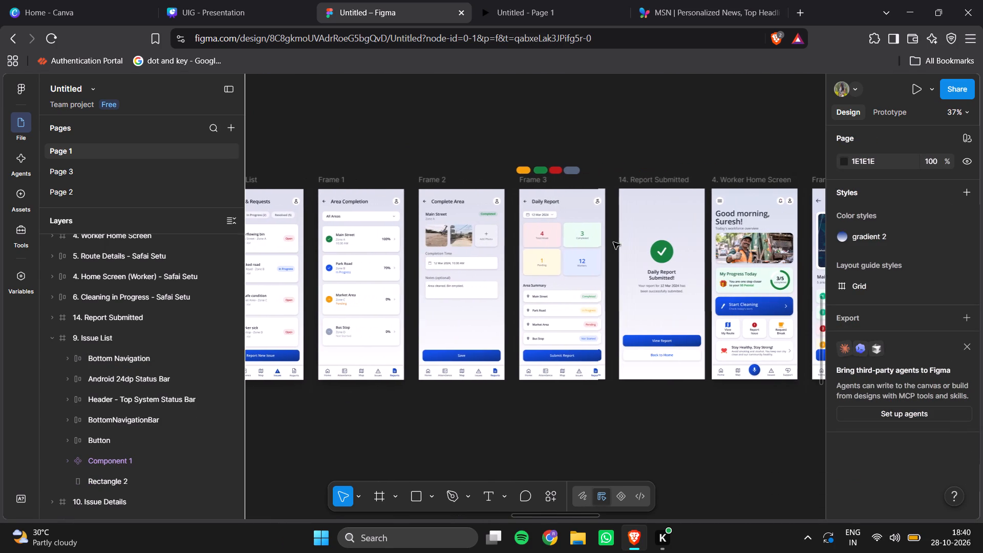
{"action": "scroll", "coordinate": [613, 242], "scroll_direction": "left", "scroll_amount": 1}
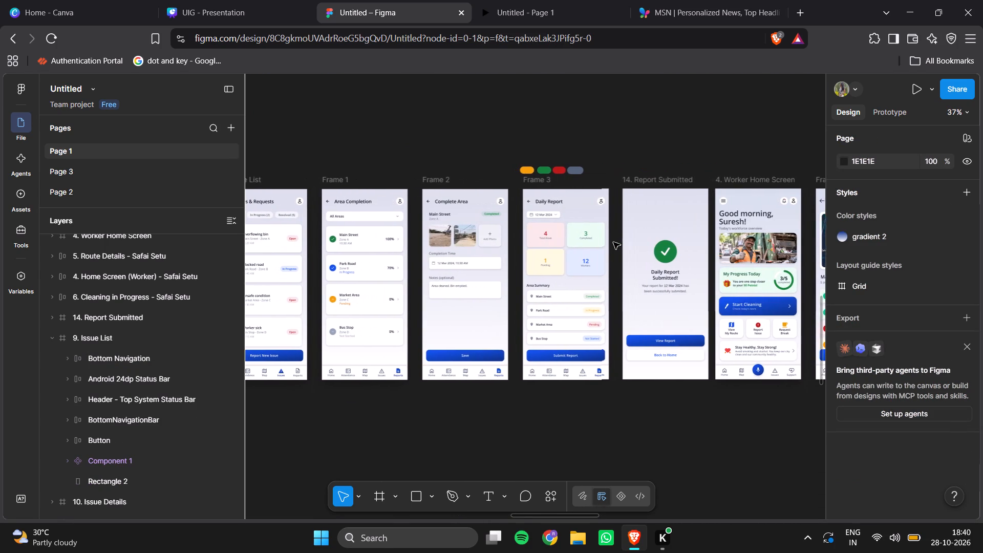
{"action": "scroll", "coordinate": [613, 242], "scroll_direction": "left", "scroll_amount": 2}
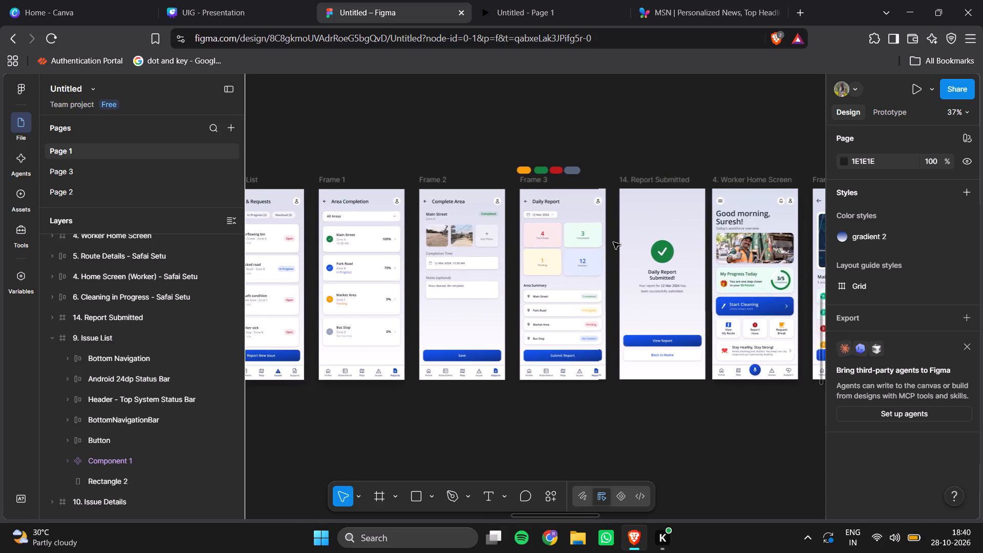
{"action": "scroll", "coordinate": [613, 242], "scroll_direction": "left", "scroll_amount": 7}
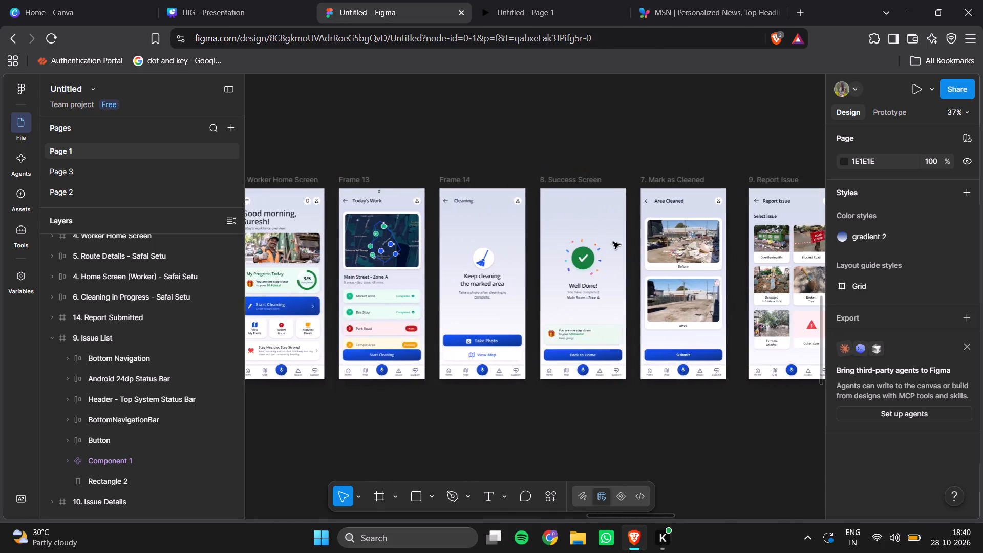
{"action": "scroll", "coordinate": [613, 242], "scroll_direction": "left", "scroll_amount": 6}
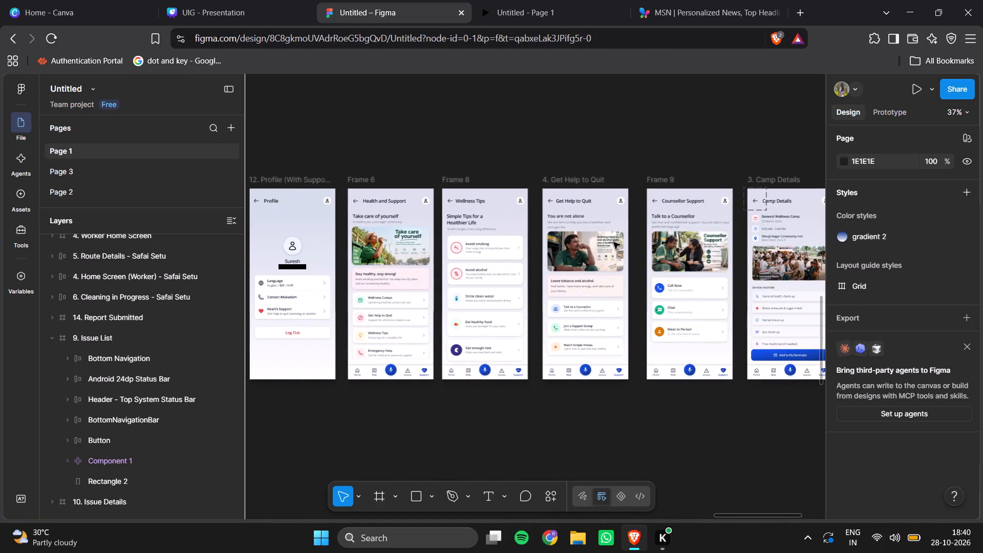
{"action": "scroll", "coordinate": [613, 242], "scroll_direction": "left", "scroll_amount": 2}
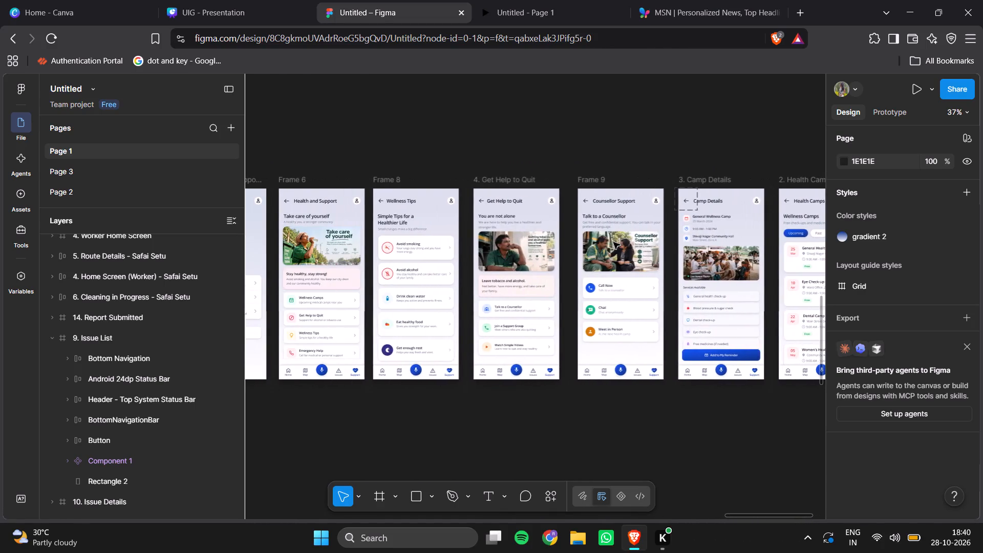
{"action": "scroll", "coordinate": [613, 242], "scroll_direction": "left", "scroll_amount": 1}
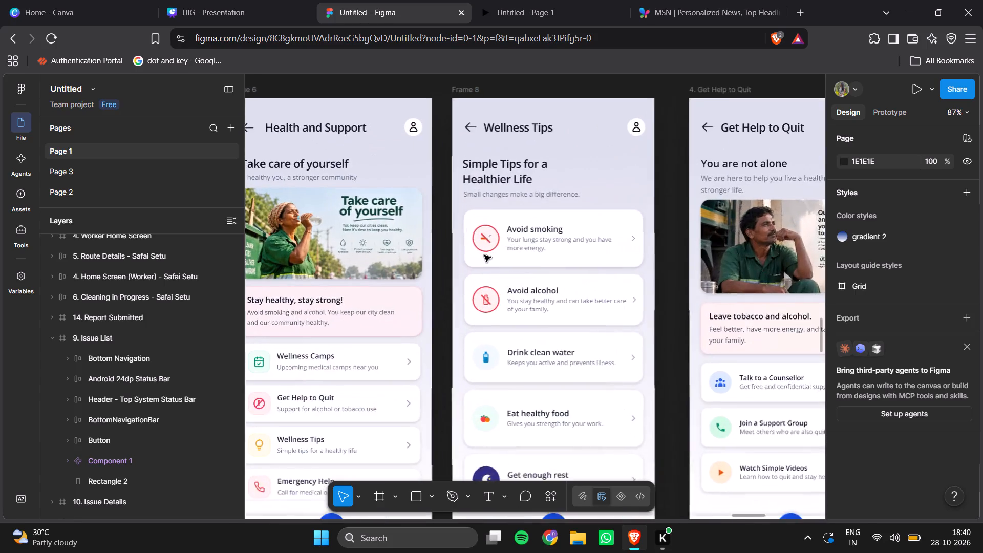
{"action": "scroll", "coordinate": [484, 255], "scroll_direction": "down", "scroll_amount": 3}
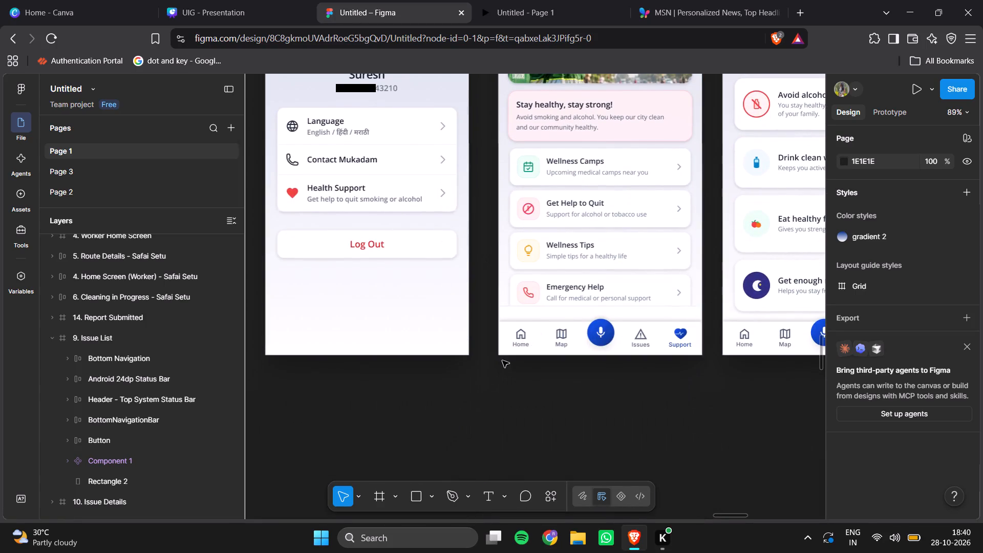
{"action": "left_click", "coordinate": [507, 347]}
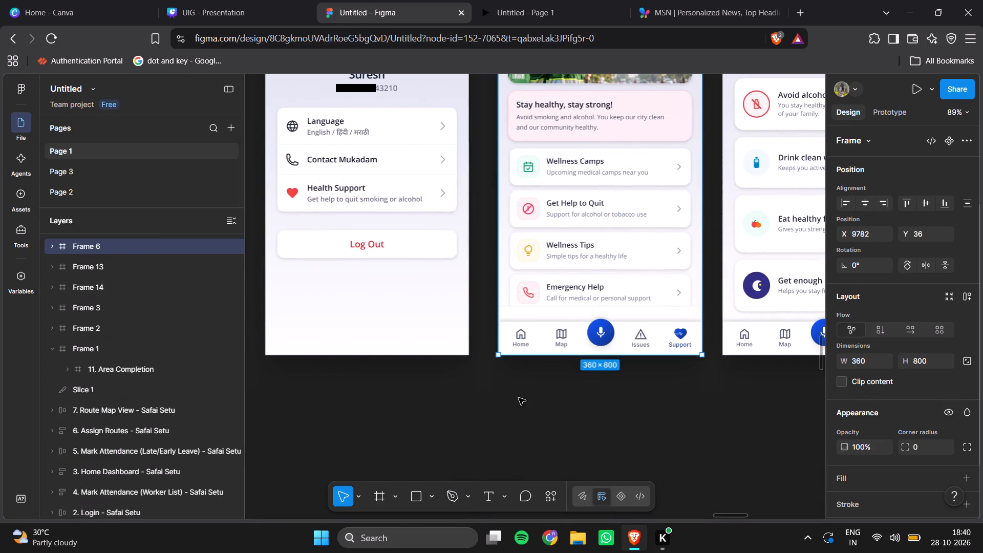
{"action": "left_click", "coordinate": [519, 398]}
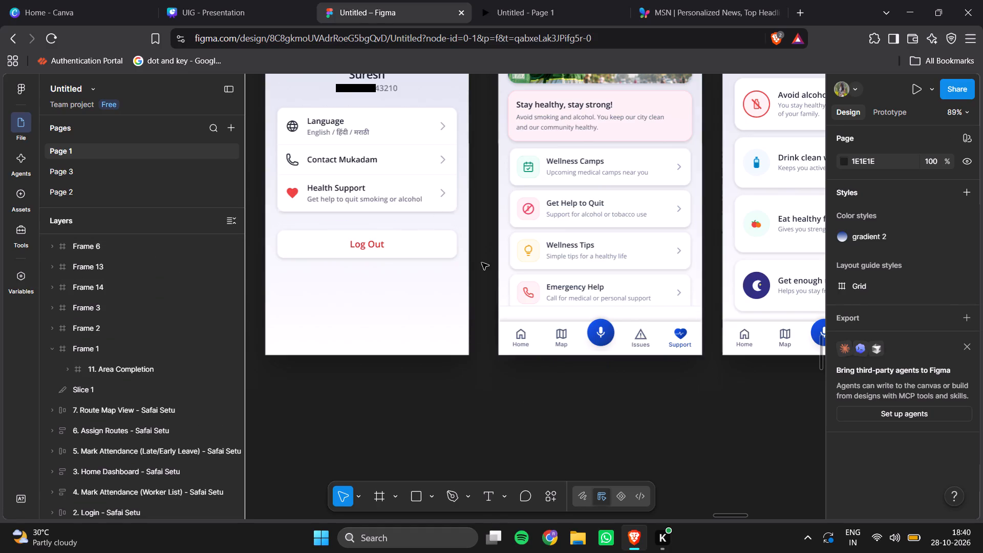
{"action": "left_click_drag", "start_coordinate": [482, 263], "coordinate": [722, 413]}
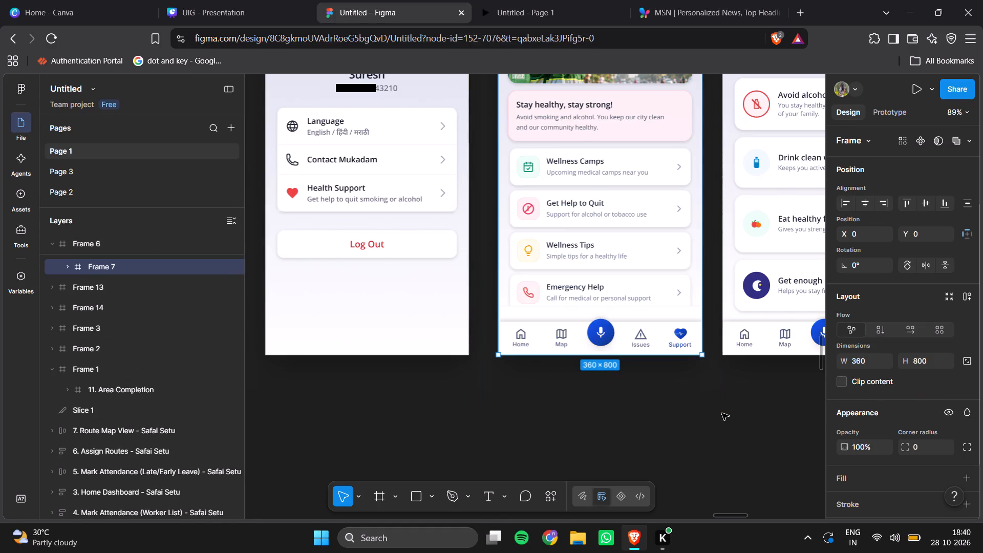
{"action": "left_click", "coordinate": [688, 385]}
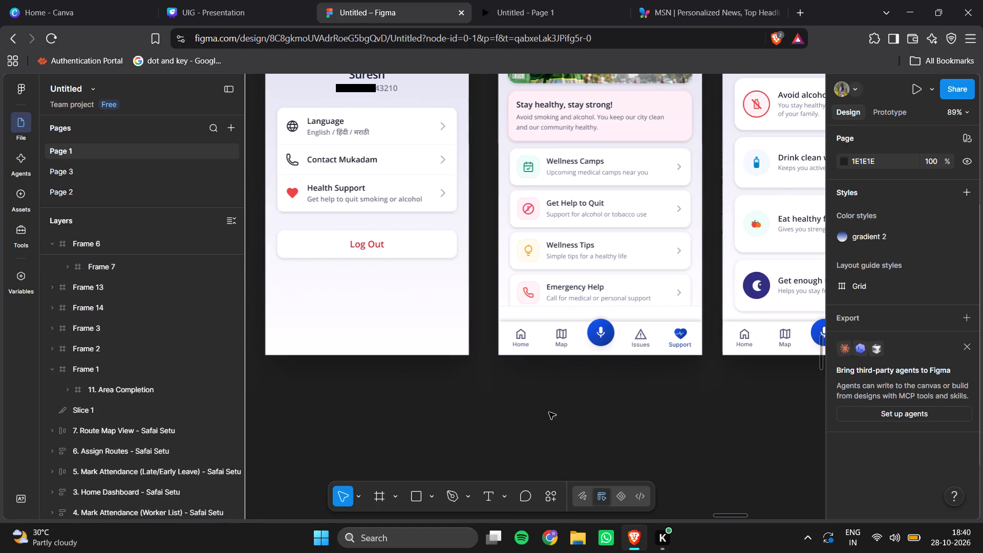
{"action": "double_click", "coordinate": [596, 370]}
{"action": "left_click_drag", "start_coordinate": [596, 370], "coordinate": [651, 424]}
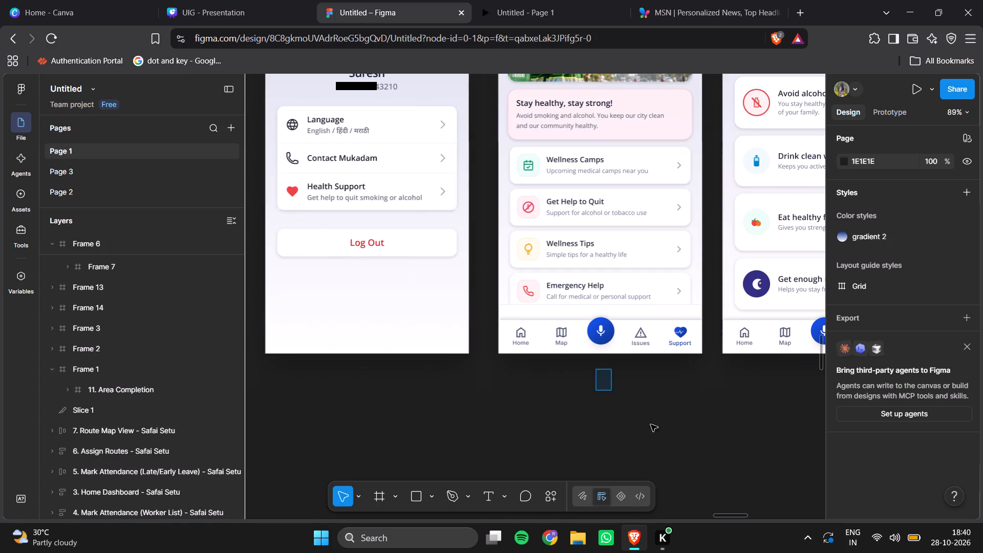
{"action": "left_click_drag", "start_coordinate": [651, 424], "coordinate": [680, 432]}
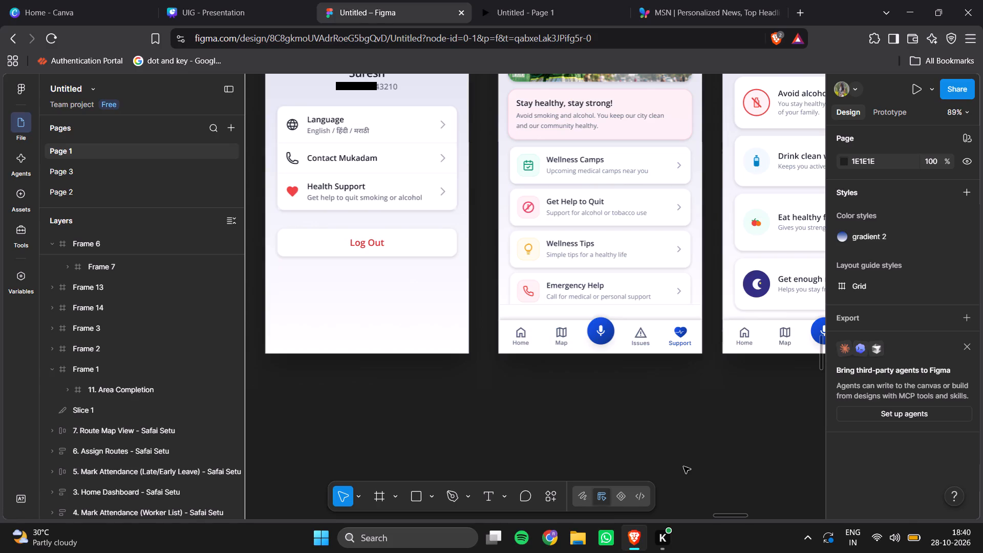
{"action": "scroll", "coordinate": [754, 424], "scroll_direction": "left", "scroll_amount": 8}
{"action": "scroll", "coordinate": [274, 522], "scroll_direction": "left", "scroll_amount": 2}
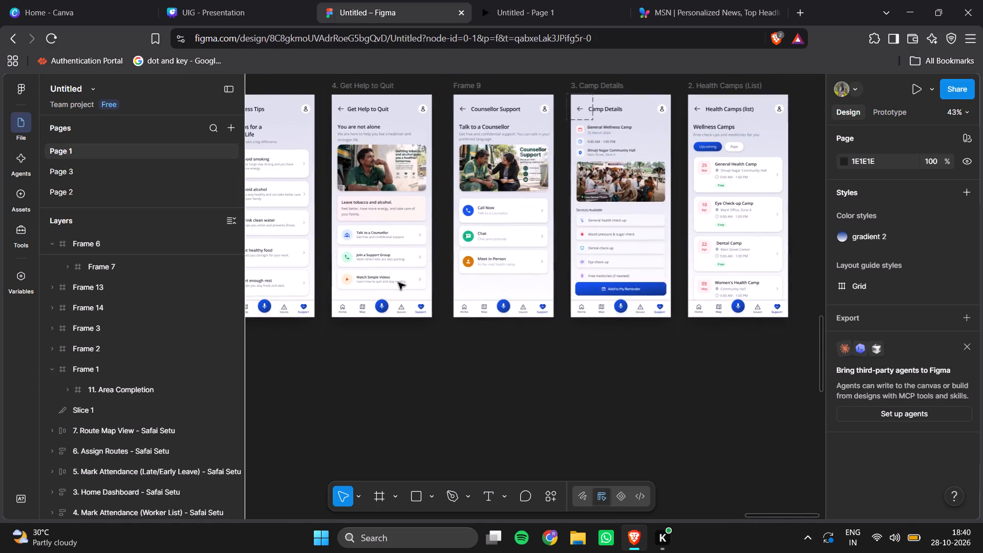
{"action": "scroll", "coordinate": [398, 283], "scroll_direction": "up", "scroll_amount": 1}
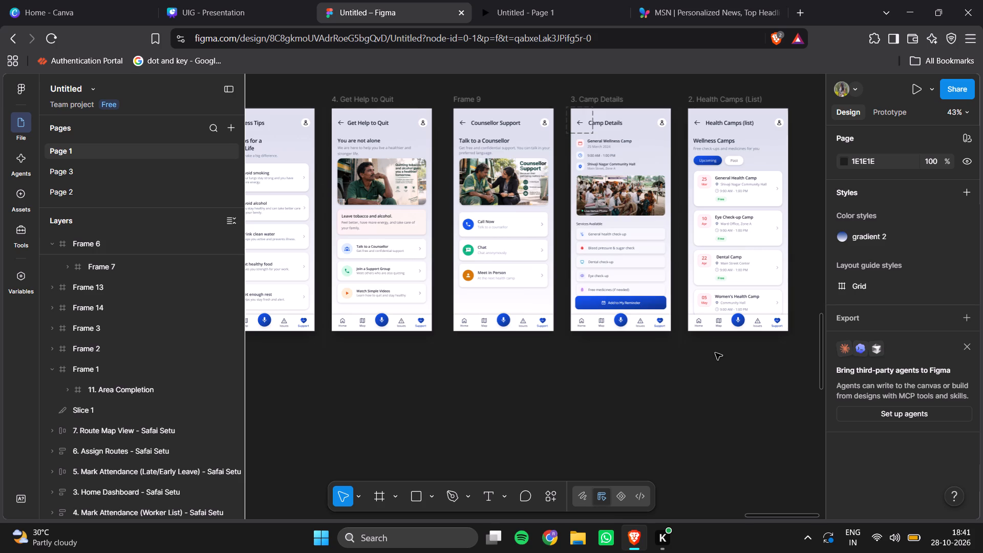
Re-examine the row of app screens from Health Camps and Camp Details back through the worker and report screens to login.
{"action": "scroll", "coordinate": [715, 353], "scroll_direction": "left", "scroll_amount": 1}
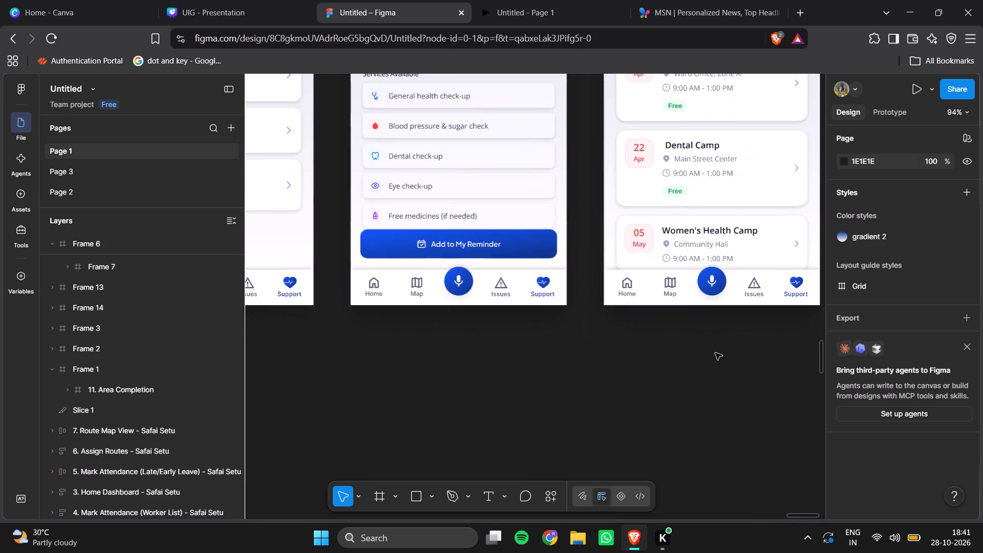
{"action": "scroll", "coordinate": [715, 353], "scroll_direction": "up", "scroll_amount": 5}
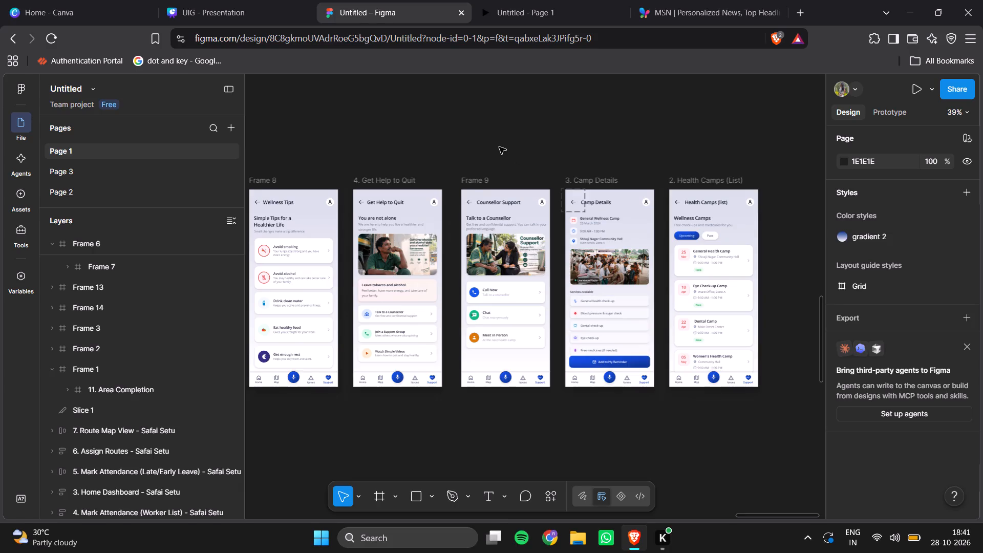
{"action": "scroll", "coordinate": [499, 147], "scroll_direction": "right", "scroll_amount": 6}
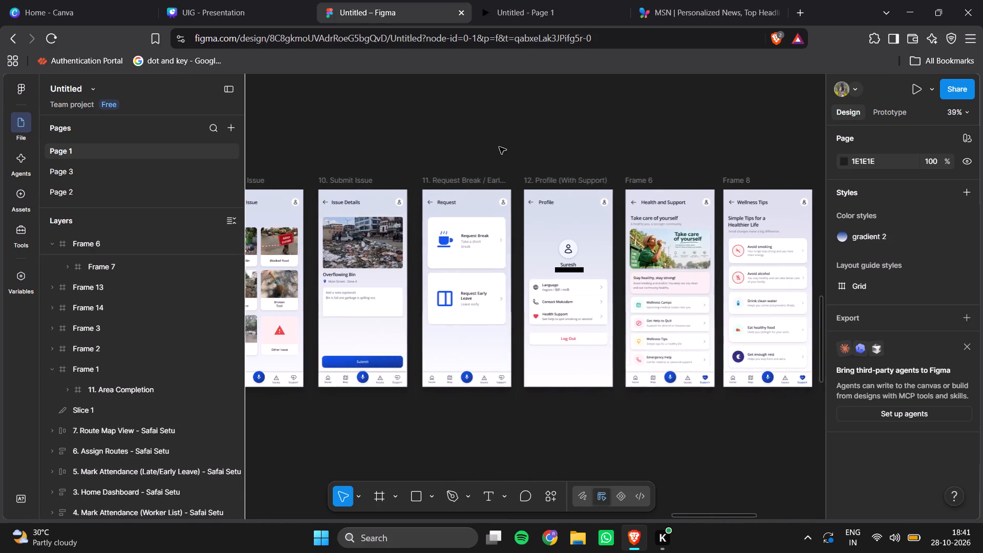
{"action": "scroll", "coordinate": [499, 147], "scroll_direction": "right", "scroll_amount": 10}
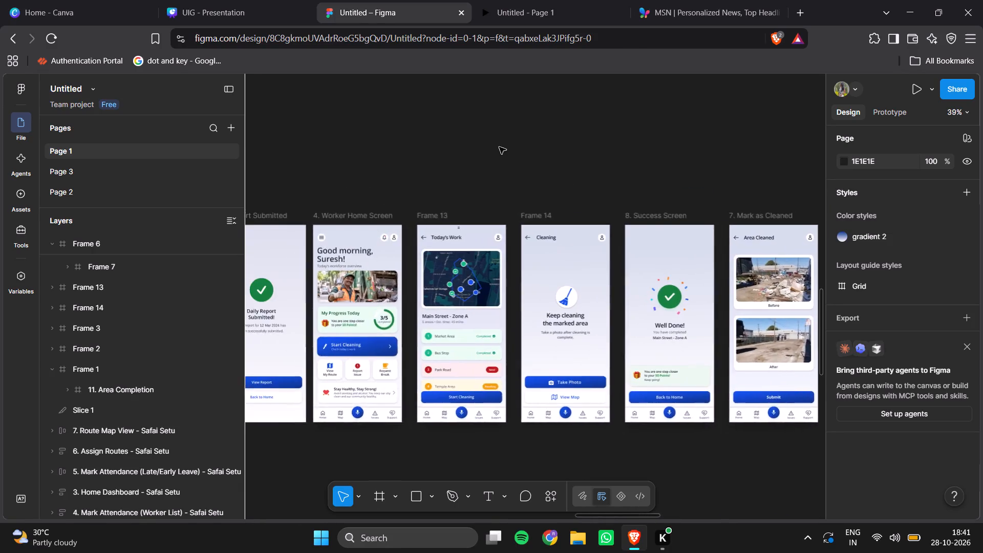
{"action": "scroll", "coordinate": [499, 147], "scroll_direction": "right", "scroll_amount": 8}
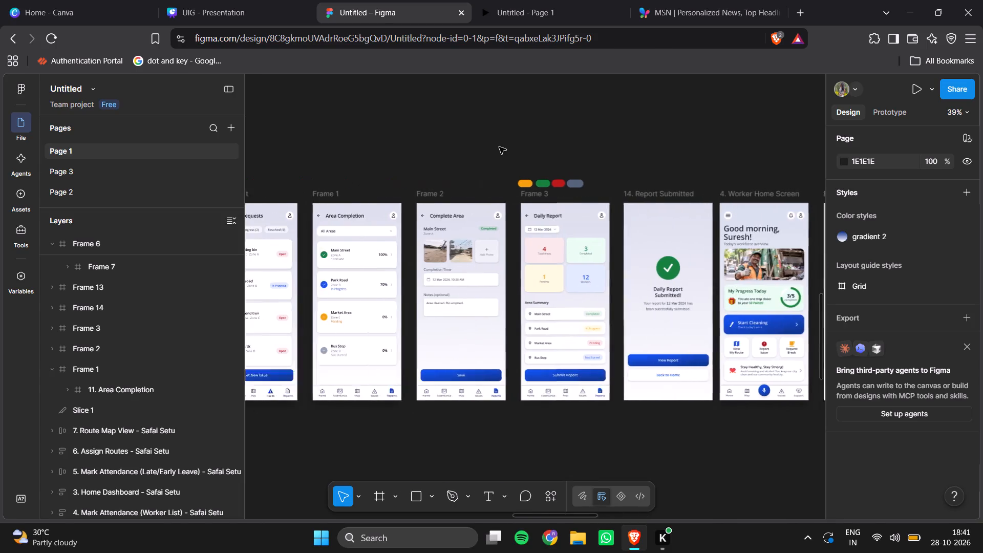
{"action": "scroll", "coordinate": [499, 147], "scroll_direction": "right", "scroll_amount": 5}
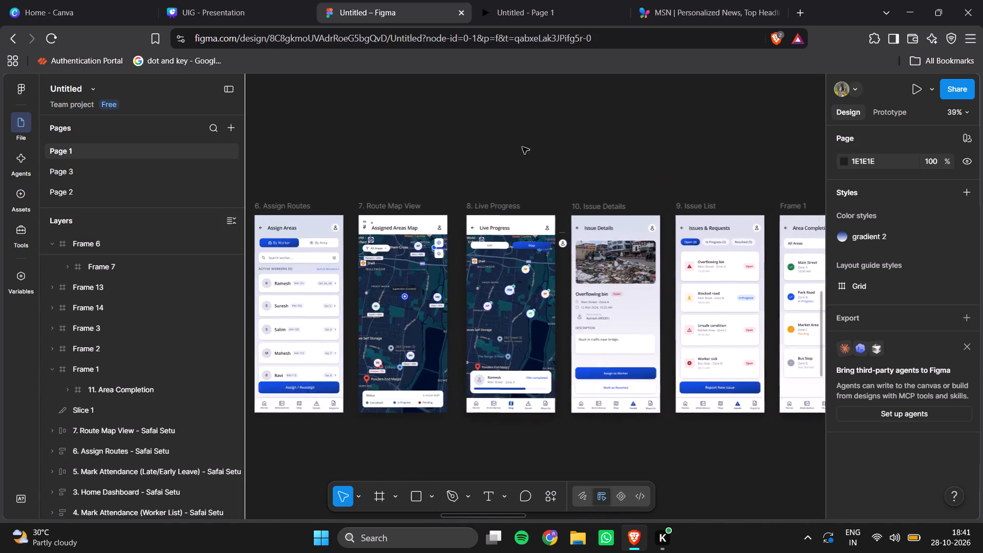
{"action": "scroll", "coordinate": [522, 147], "scroll_direction": "right", "scroll_amount": 1}
{"action": "scroll", "coordinate": [583, 147], "scroll_direction": "right", "scroll_amount": 2}
Look over the screens again from login and Home Dashboard through the issue, worker and profile screens to Camp Details.
{"action": "scroll", "coordinate": [583, 147], "scroll_direction": "left", "scroll_amount": 2}
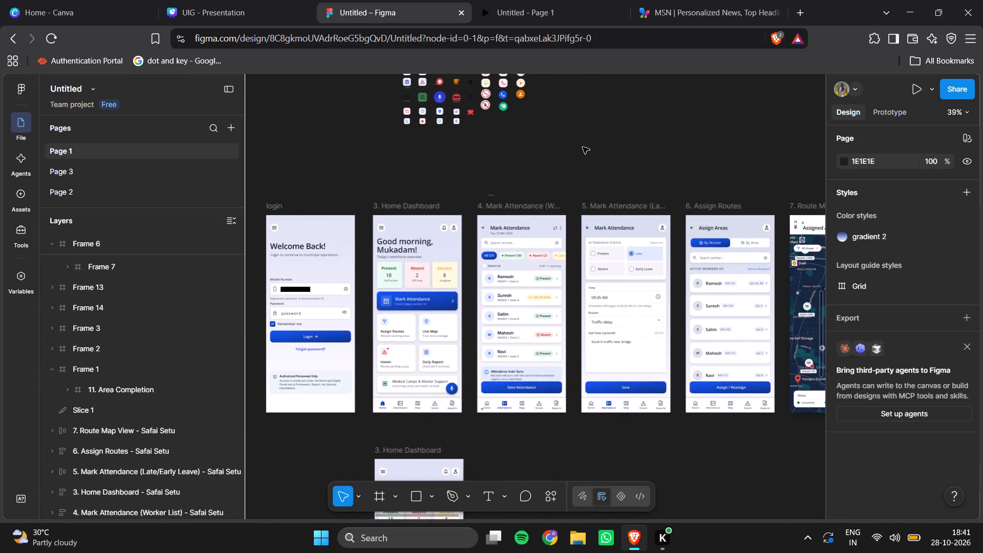
{"action": "scroll", "coordinate": [583, 147], "scroll_direction": "left", "scroll_amount": 6}
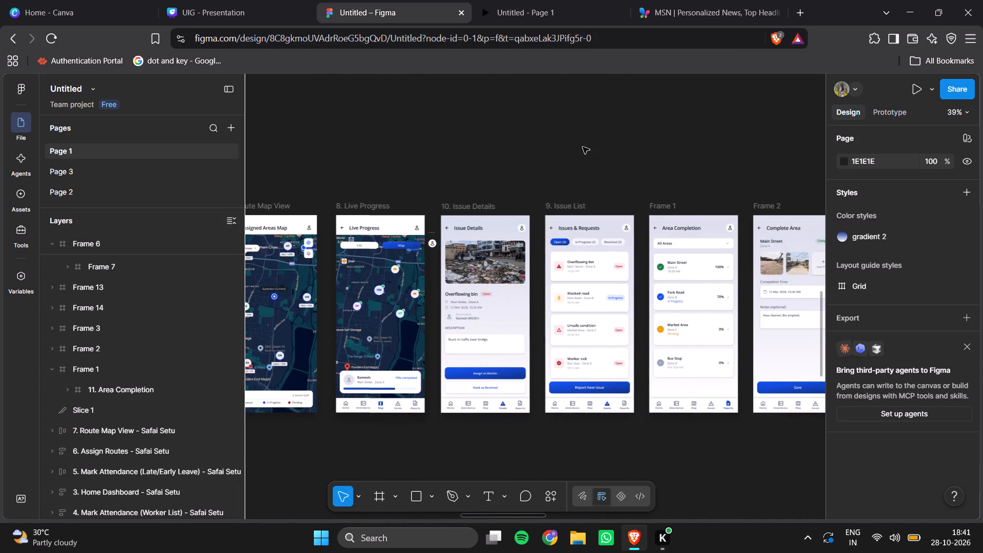
{"action": "scroll", "coordinate": [583, 147], "scroll_direction": "left", "scroll_amount": 6}
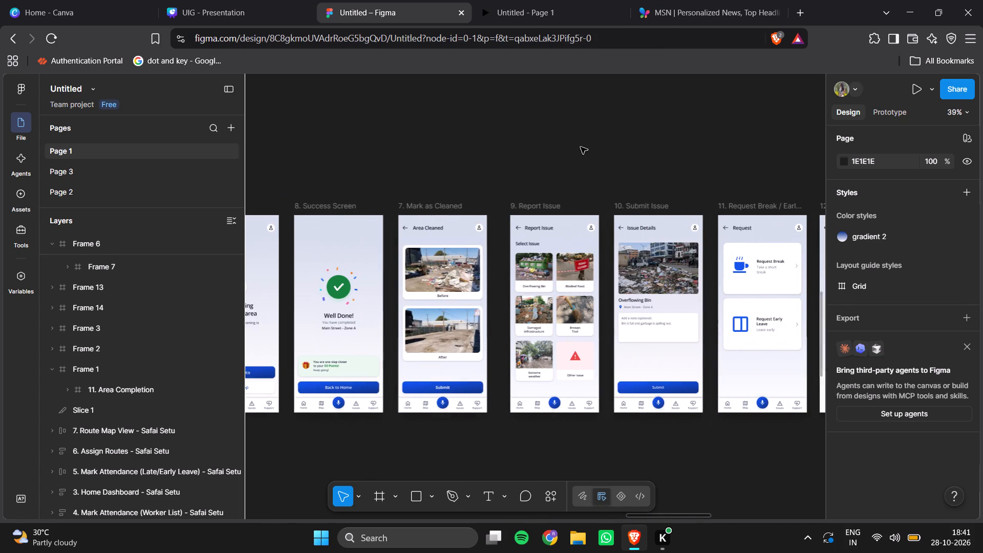
{"action": "scroll", "coordinate": [571, 146], "scroll_direction": "left", "scroll_amount": 2}
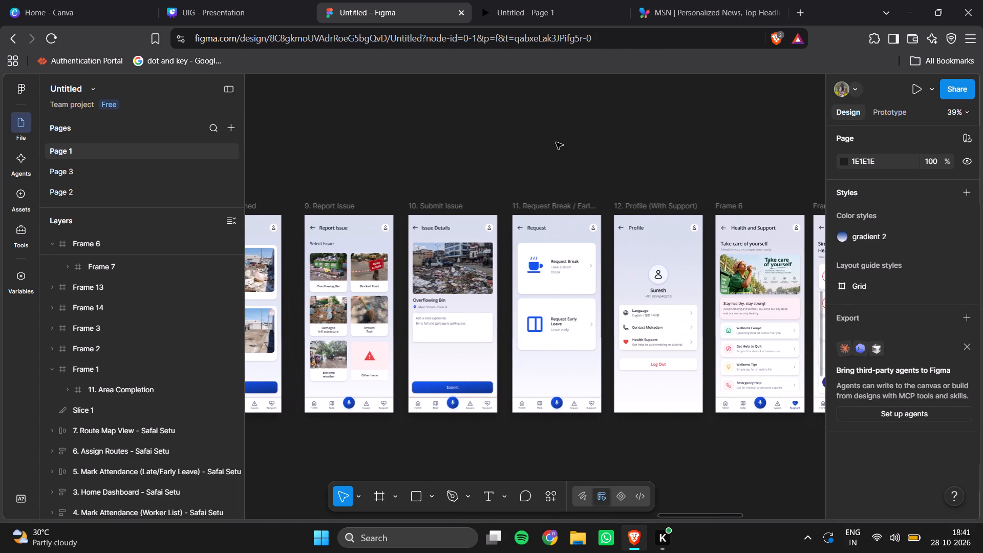
{"action": "scroll", "coordinate": [556, 142], "scroll_direction": "left", "scroll_amount": 3}
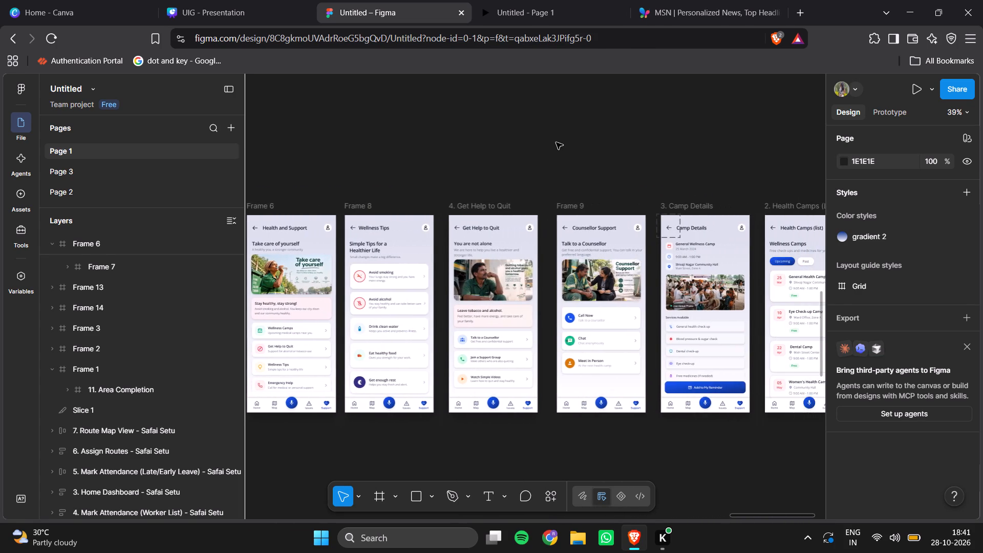
Compare the worker flow screens, from Worker Home Screen and Mark as Cleaned through Report Issue, Profile and the support screens.
{"action": "scroll", "coordinate": [556, 142], "scroll_direction": "right", "scroll_amount": 6}
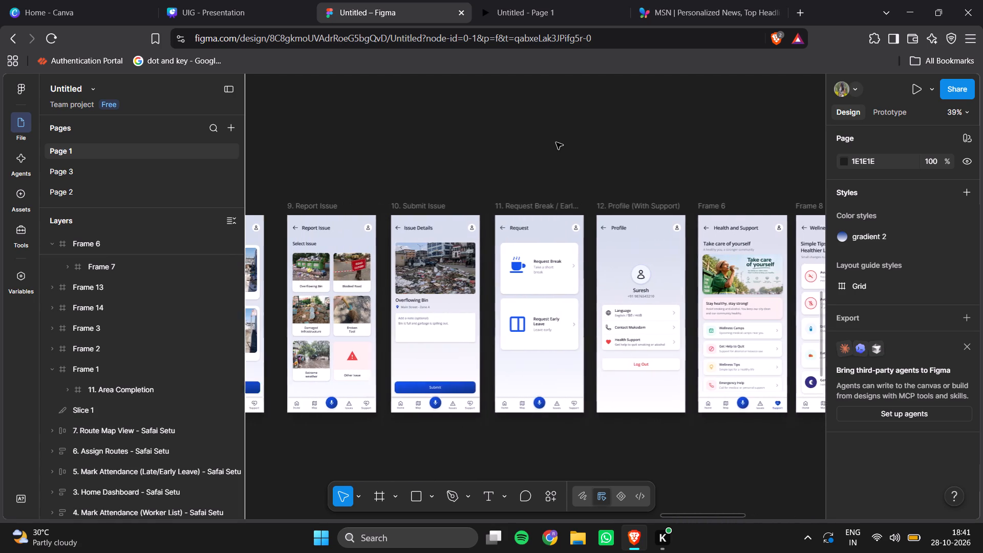
{"action": "scroll", "coordinate": [556, 142], "scroll_direction": "right", "scroll_amount": 3}
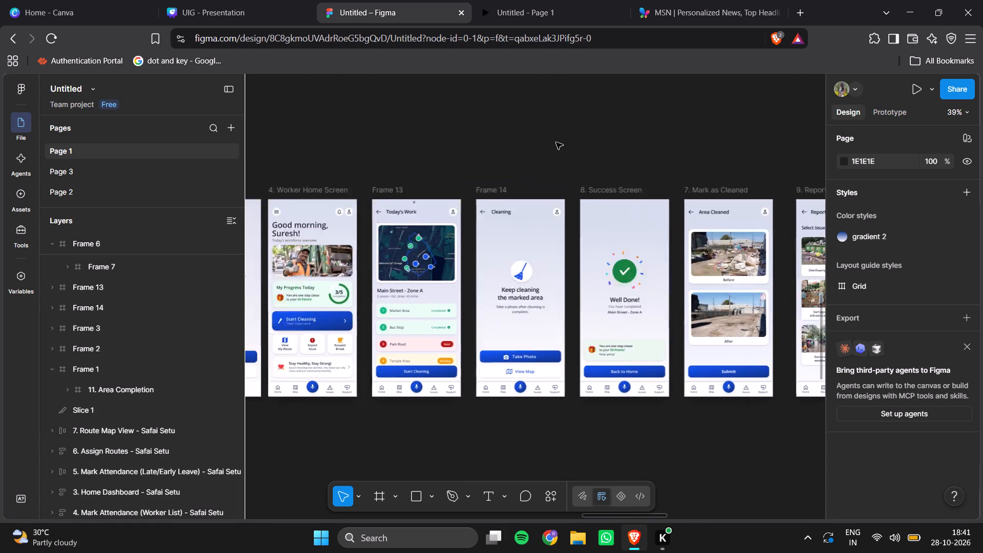
{"action": "scroll", "coordinate": [556, 142], "scroll_direction": "right", "scroll_amount": 1}
{"action": "scroll", "coordinate": [565, 143], "scroll_direction": "left", "scroll_amount": 1}
{"action": "scroll", "coordinate": [565, 143], "scroll_direction": "right", "scroll_amount": 3}
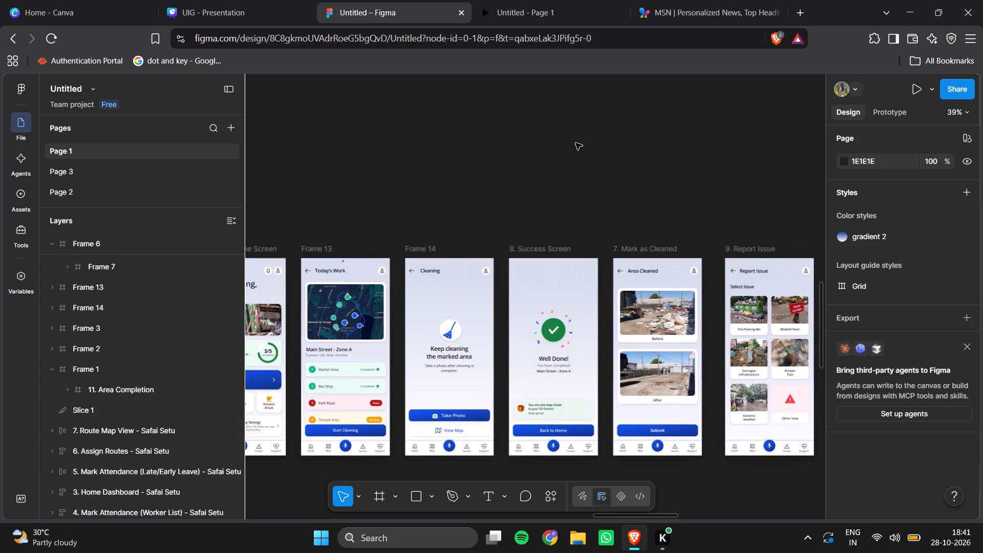
{"action": "scroll", "coordinate": [575, 143], "scroll_direction": "left", "scroll_amount": 3}
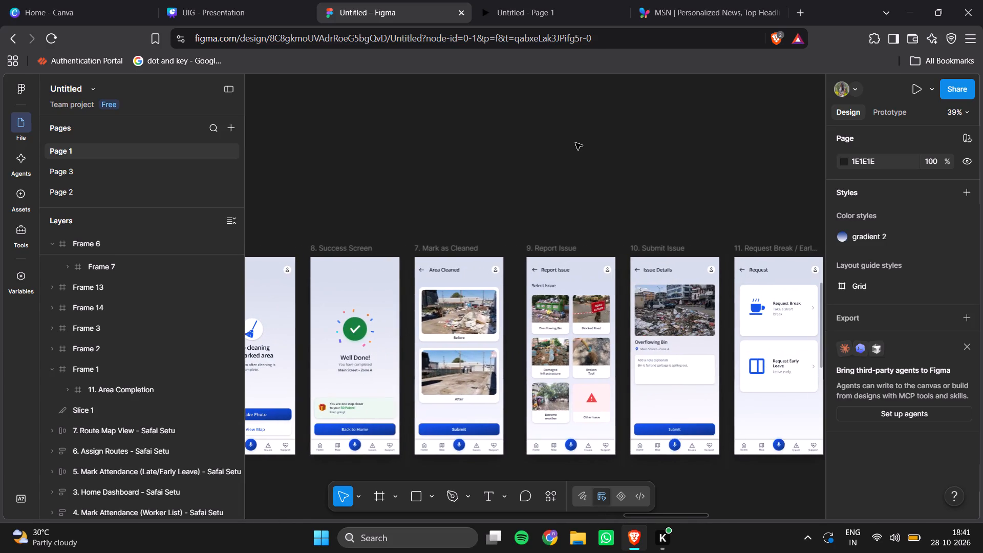
{"action": "scroll", "coordinate": [575, 143], "scroll_direction": "left", "scroll_amount": 6}
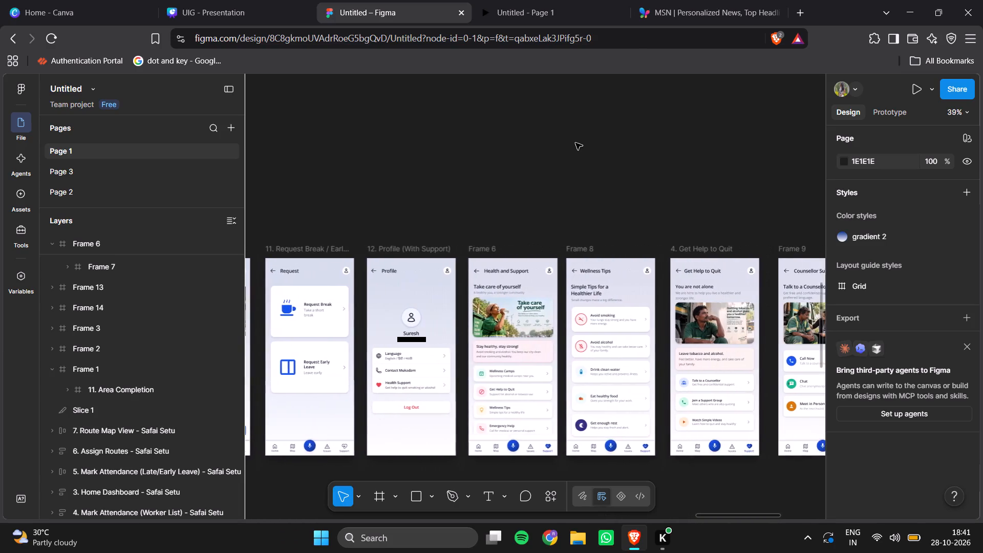
{"action": "scroll", "coordinate": [575, 143], "scroll_direction": "left", "scroll_amount": 4}
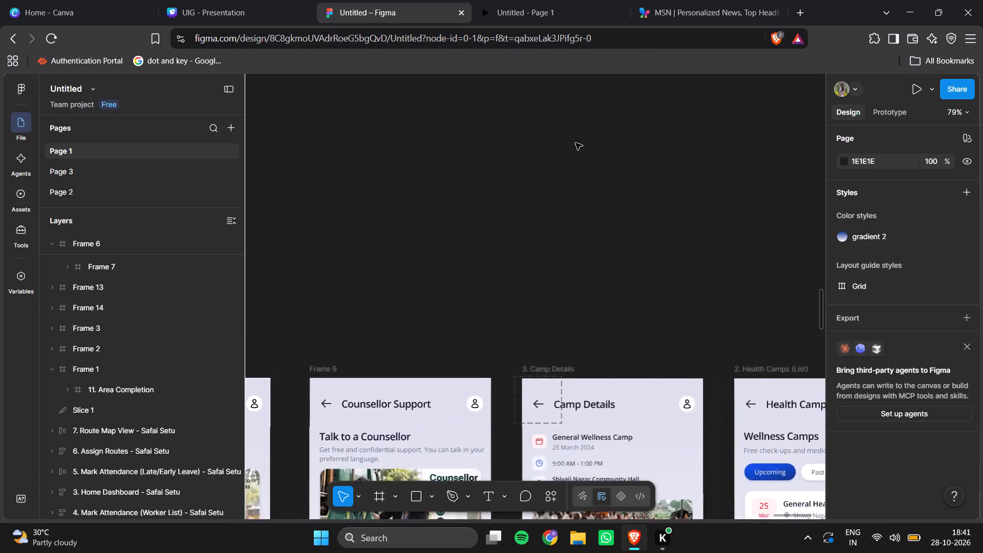
Examine the Issue Details and Issues & Requests screens up close, including their action buttons and bottom navigation bars.
{"action": "scroll", "coordinate": [575, 143], "scroll_direction": "right", "scroll_amount": 11}
{"action": "scroll", "coordinate": [575, 143], "scroll_direction": "down", "scroll_amount": 2}
{"action": "scroll", "coordinate": [575, 143], "scroll_direction": "right", "scroll_amount": 3}
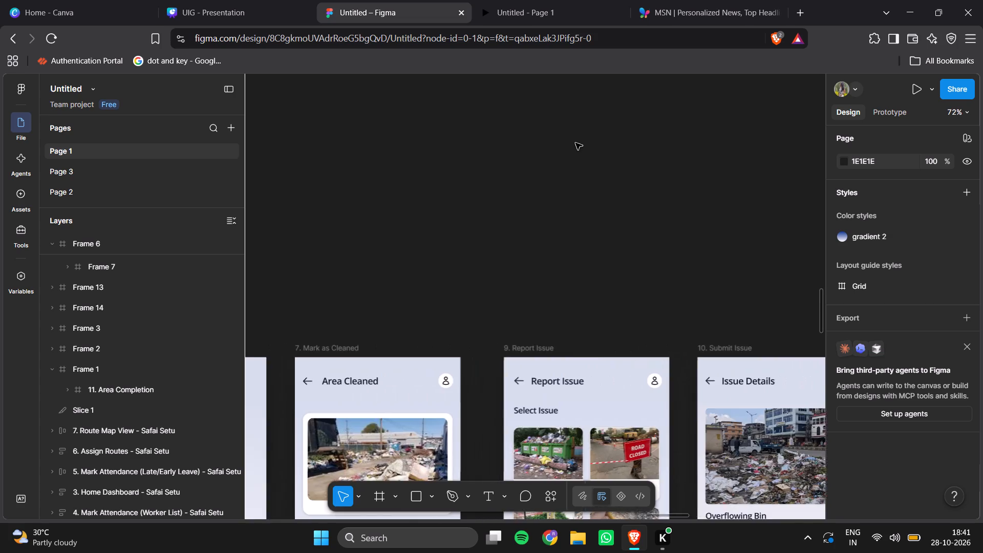
{"action": "scroll", "coordinate": [575, 143], "scroll_direction": "right", "scroll_amount": 7}
{"action": "scroll", "coordinate": [575, 143], "scroll_direction": "down", "scroll_amount": 1}
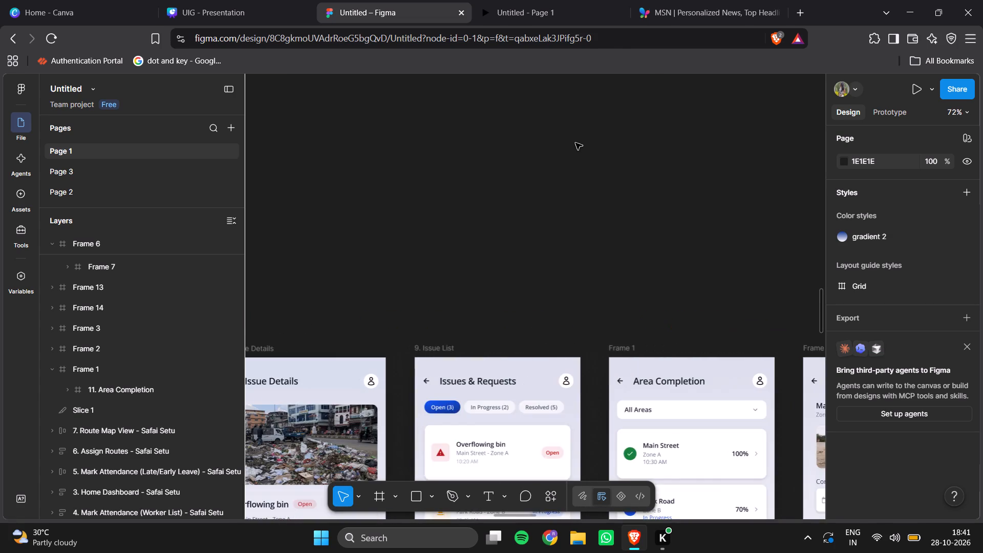
{"action": "scroll", "coordinate": [575, 143], "scroll_direction": "down", "scroll_amount": 2}
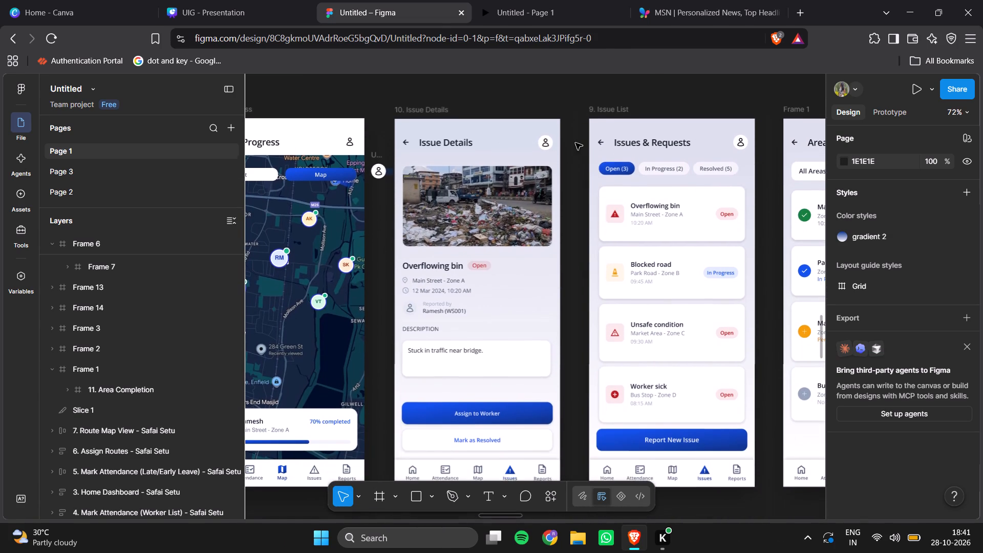
{"action": "scroll", "coordinate": [575, 143], "scroll_direction": "down", "scroll_amount": 2}
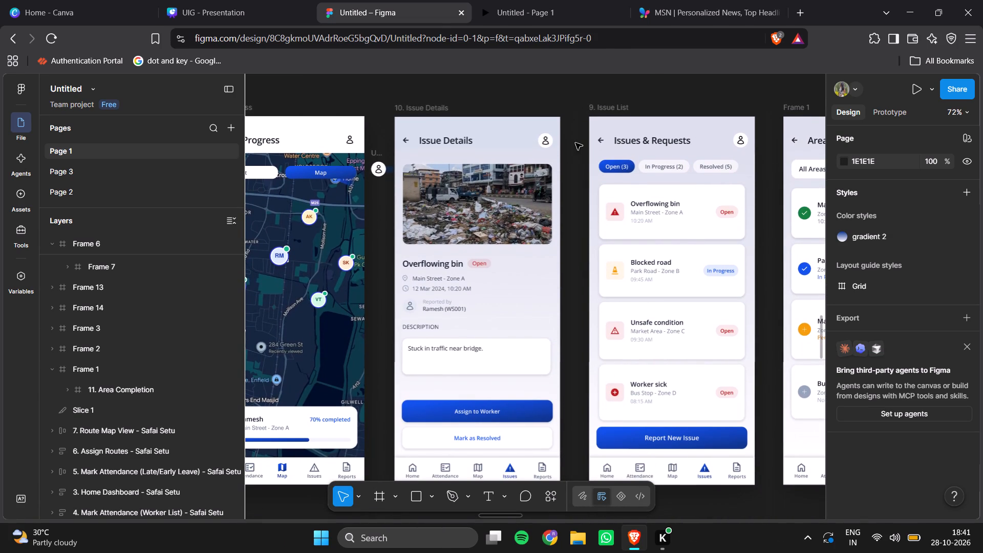
{"action": "scroll", "coordinate": [575, 143], "scroll_direction": "down", "scroll_amount": 1}
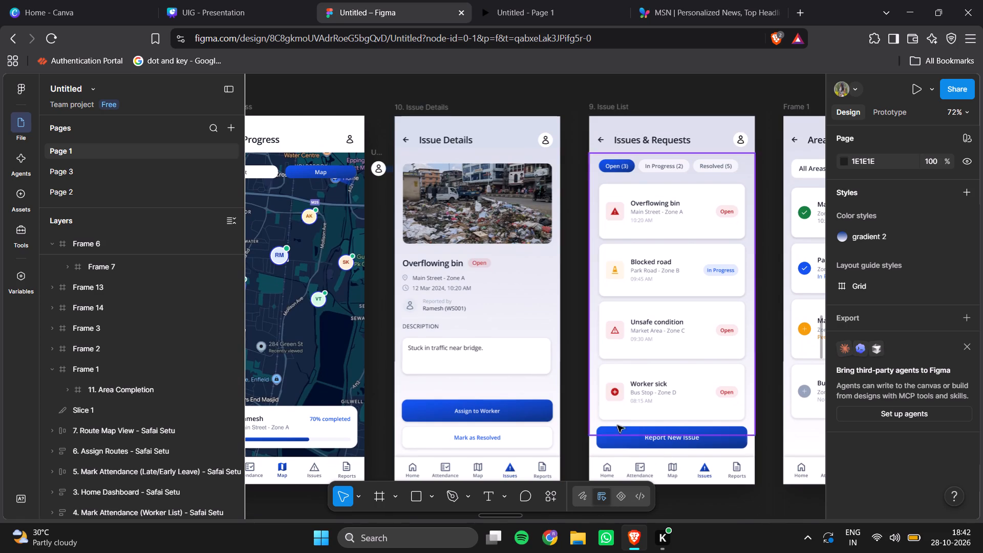
{"action": "scroll", "coordinate": [627, 427], "scroll_direction": "down", "scroll_amount": 2}
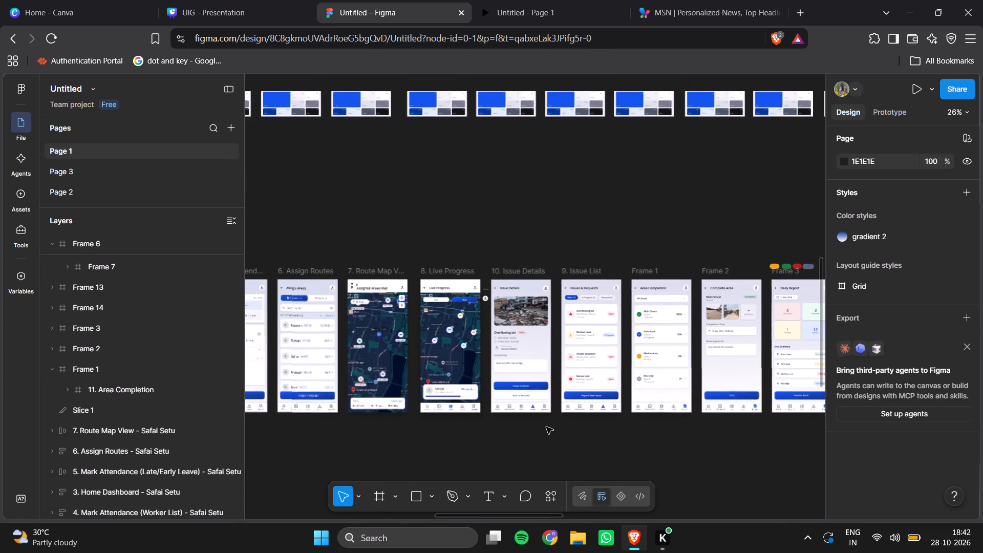
Show the rulers and guides to check bottom navigation alignment across the supervisor and worker screens, and hide them again.
{"action": "key", "text": "shift+r"}
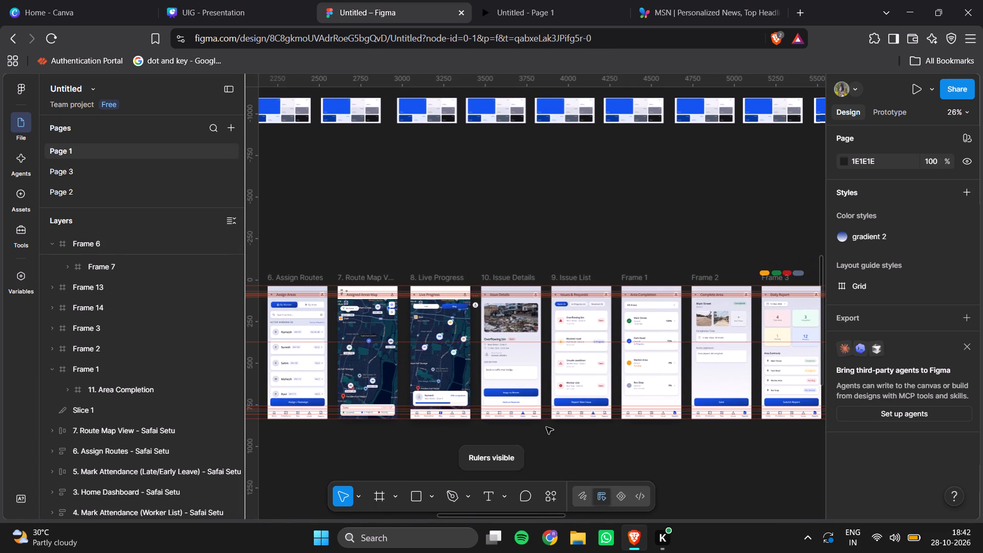
{"action": "scroll", "coordinate": [546, 427], "scroll_direction": "right", "scroll_amount": 3}
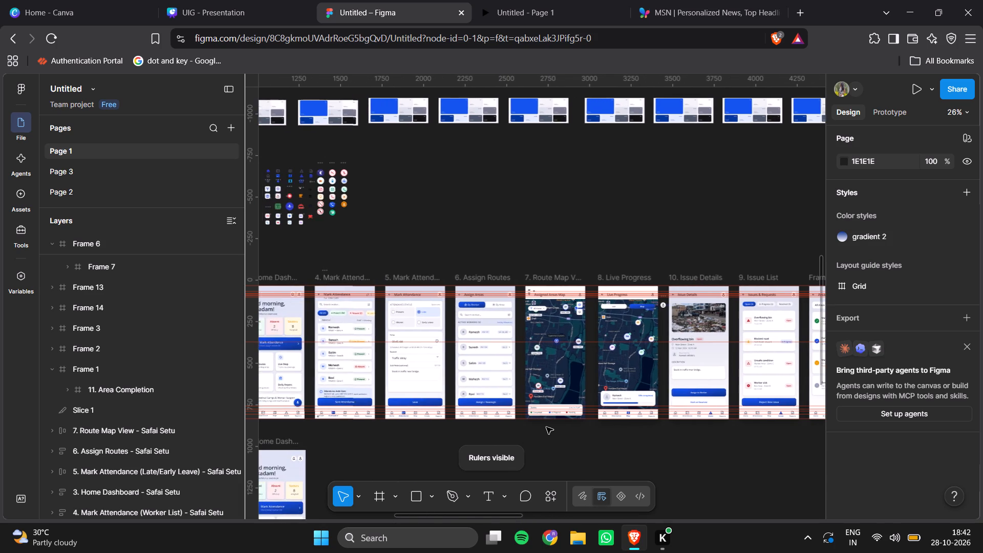
{"action": "scroll", "coordinate": [546, 427], "scroll_direction": "right", "scroll_amount": 3}
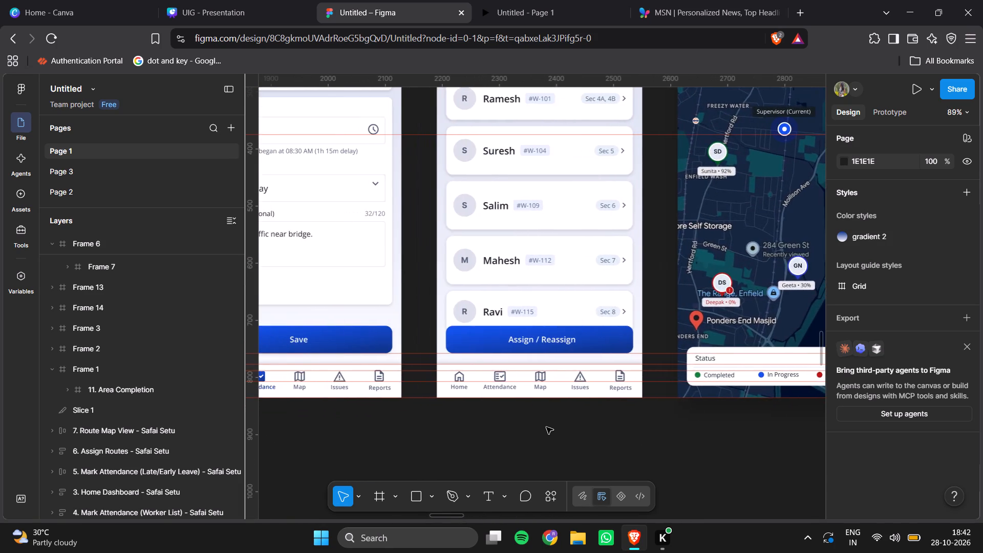
{"action": "scroll", "coordinate": [546, 427], "scroll_direction": "right", "scroll_amount": 11}
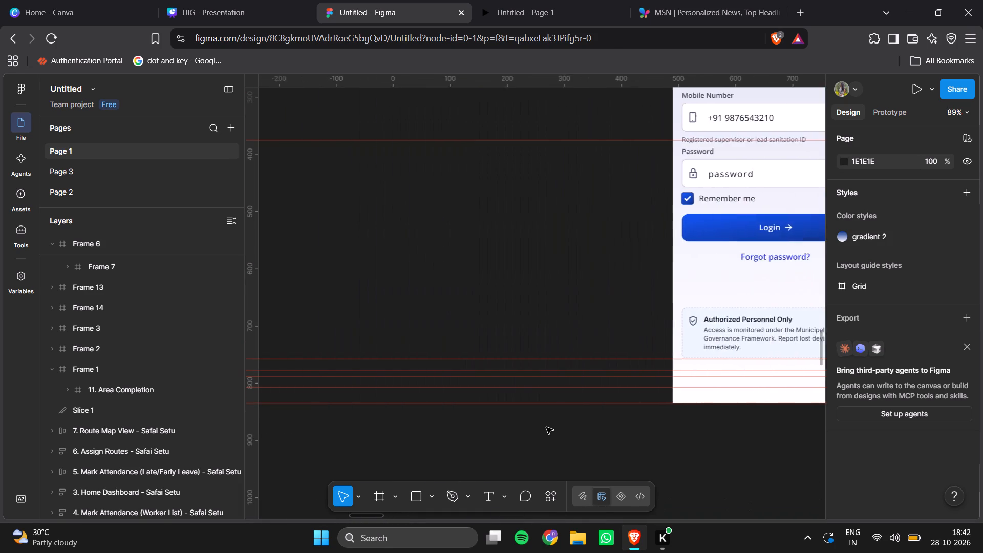
{"action": "scroll", "coordinate": [546, 427], "scroll_direction": "left", "scroll_amount": 12}
{"action": "scroll", "coordinate": [546, 427], "scroll_direction": "left", "scroll_amount": 17}
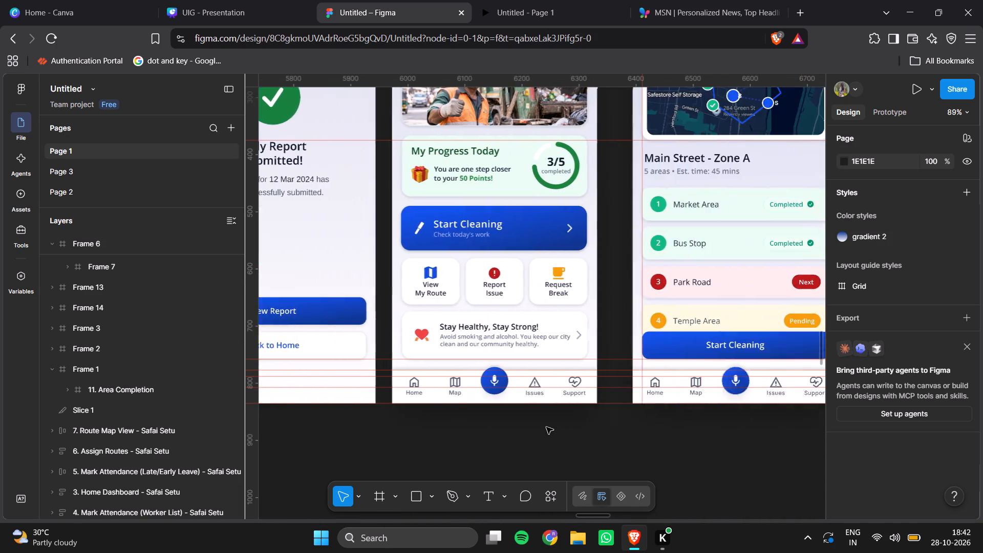
{"action": "scroll", "coordinate": [546, 427], "scroll_direction": "left", "scroll_amount": 6}
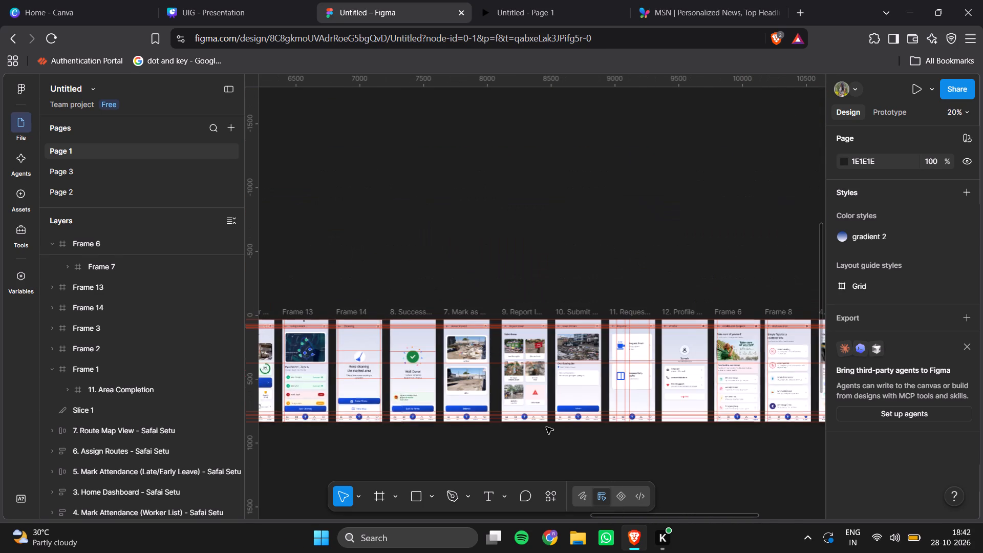
{"action": "key", "text": "shift+r"}
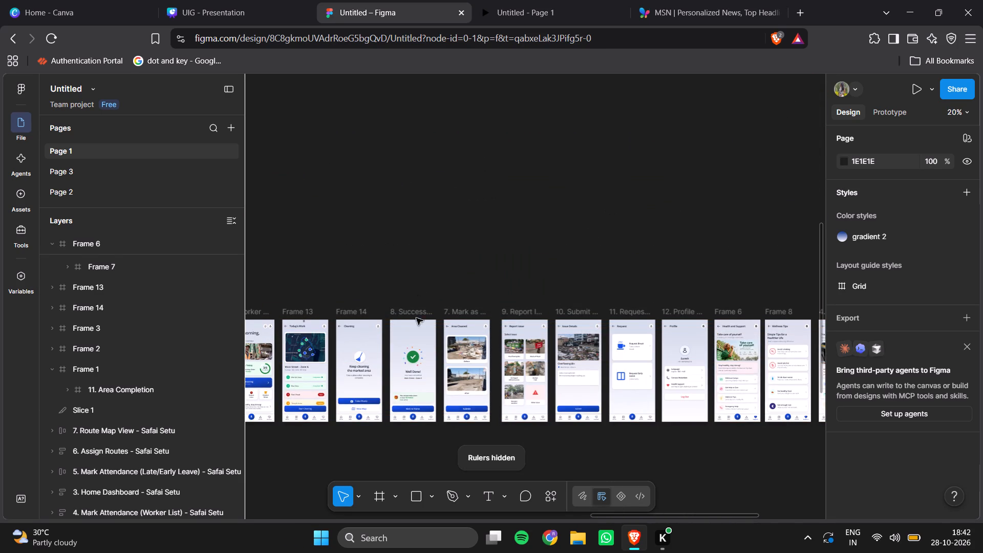
Locate the splash frames away from the worker flow screens and select the blank Frame 22.
{"action": "scroll", "coordinate": [420, 333], "scroll_direction": "right", "scroll_amount": 14}
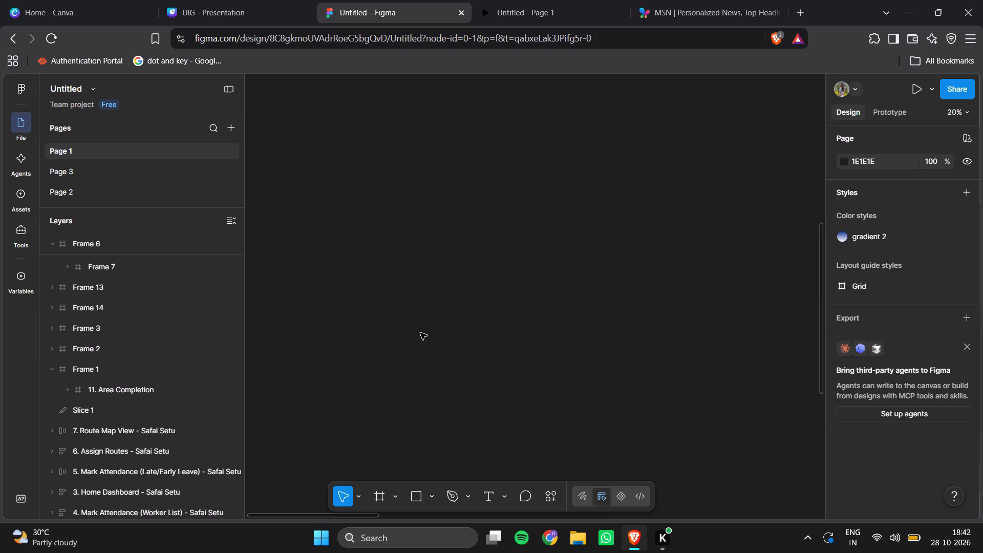
{"action": "scroll", "coordinate": [420, 333], "scroll_direction": "down", "scroll_amount": 6}
{"action": "scroll", "coordinate": [577, 253], "scroll_direction": "down", "scroll_amount": 2}
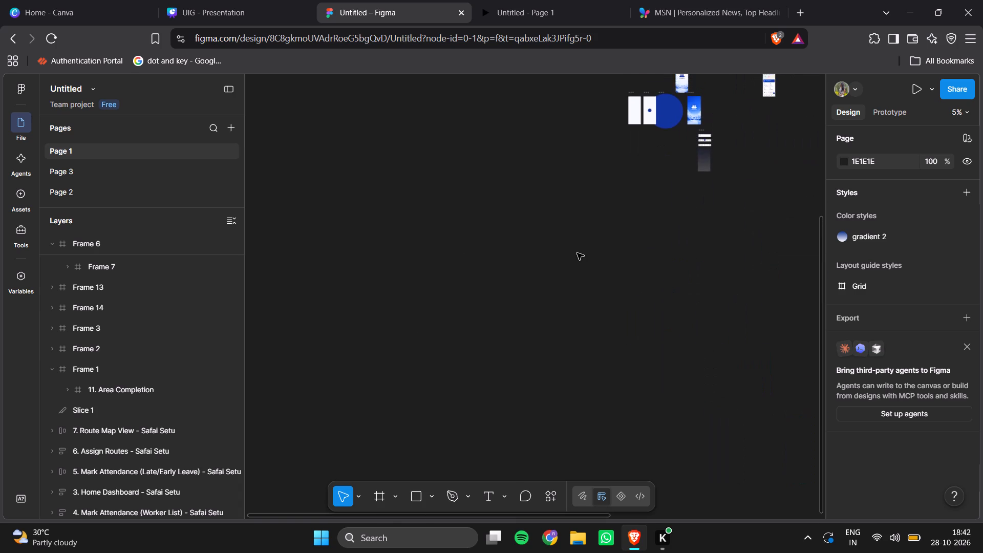
{"action": "scroll", "coordinate": [577, 253], "scroll_direction": "up", "scroll_amount": 7}
{"action": "scroll", "coordinate": [577, 253], "scroll_direction": "left", "scroll_amount": 1}
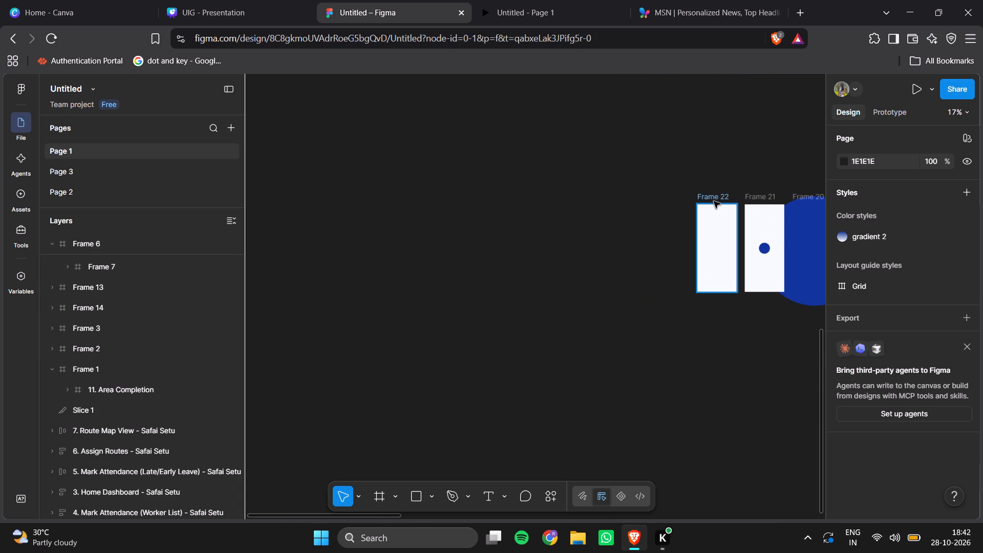
{"action": "left_click", "coordinate": [714, 201]}
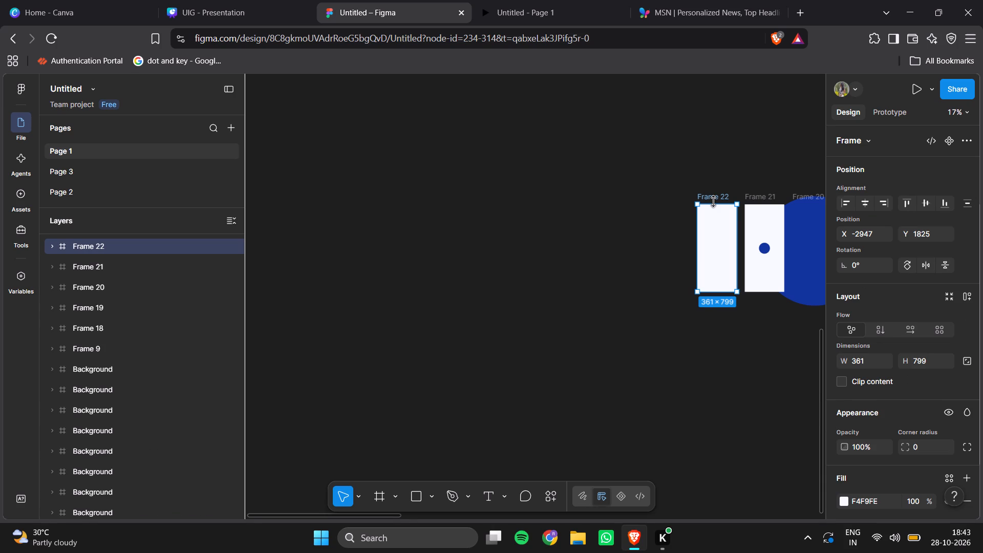
View the sharing options and access list for the selected Frame 22, and close them without changes.
{"action": "left_click", "coordinate": [962, 91]}
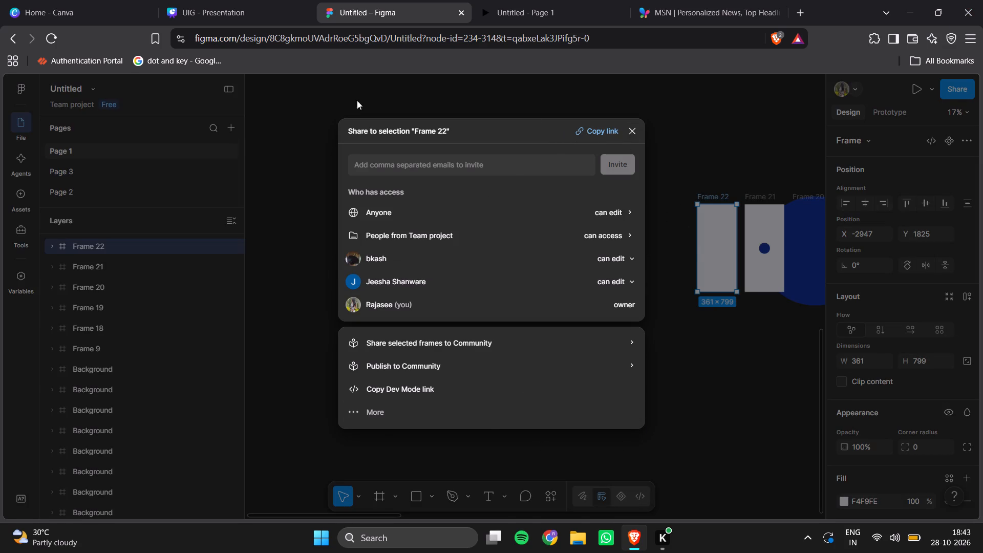
{"action": "left_click", "coordinate": [336, 95]}
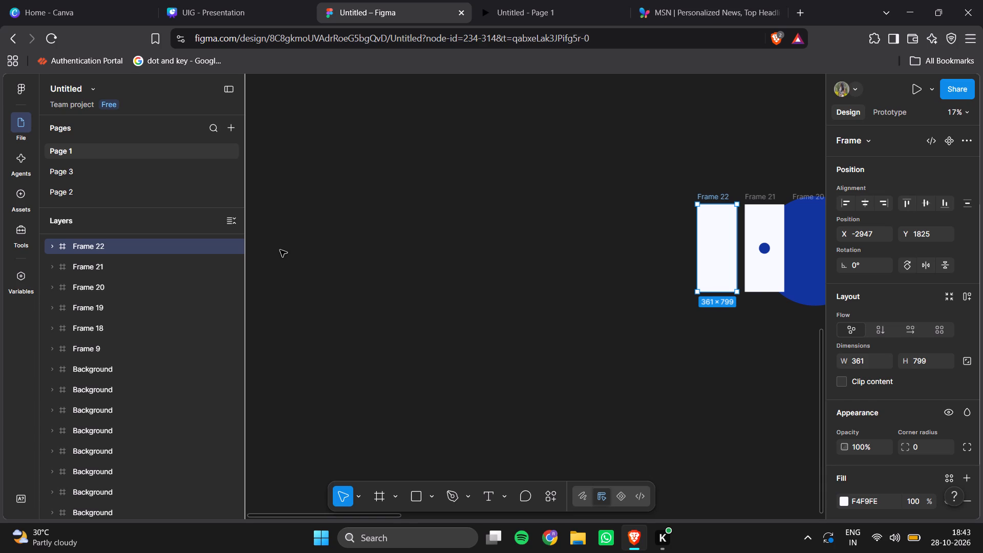
Look through Page 1's layer list above and below Frame 22.
{"action": "scroll", "coordinate": [169, 181], "scroll_direction": "up", "scroll_amount": 3}
{"action": "scroll", "coordinate": [127, 216], "scroll_direction": "down", "scroll_amount": 1}
{"action": "scroll", "coordinate": [143, 375], "scroll_direction": "down", "scroll_amount": 7}
{"action": "scroll", "coordinate": [143, 375], "scroll_direction": "up", "scroll_amount": 2}
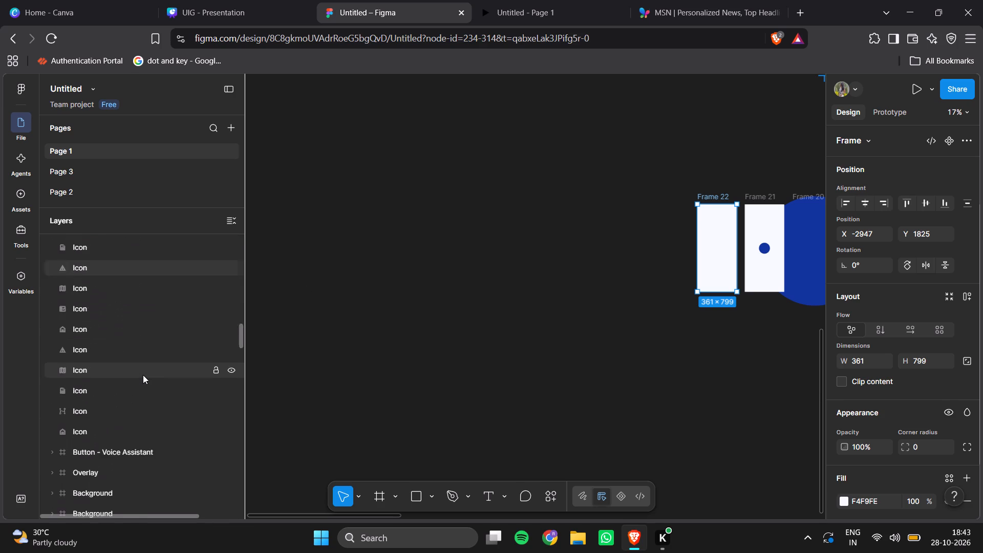
{"action": "scroll", "coordinate": [143, 375], "scroll_direction": "up", "scroll_amount": 8}
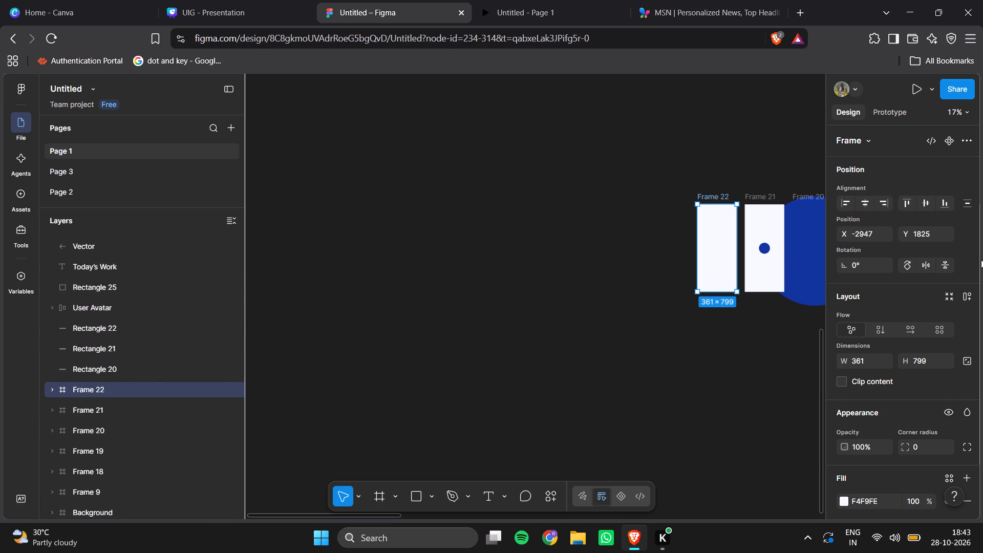
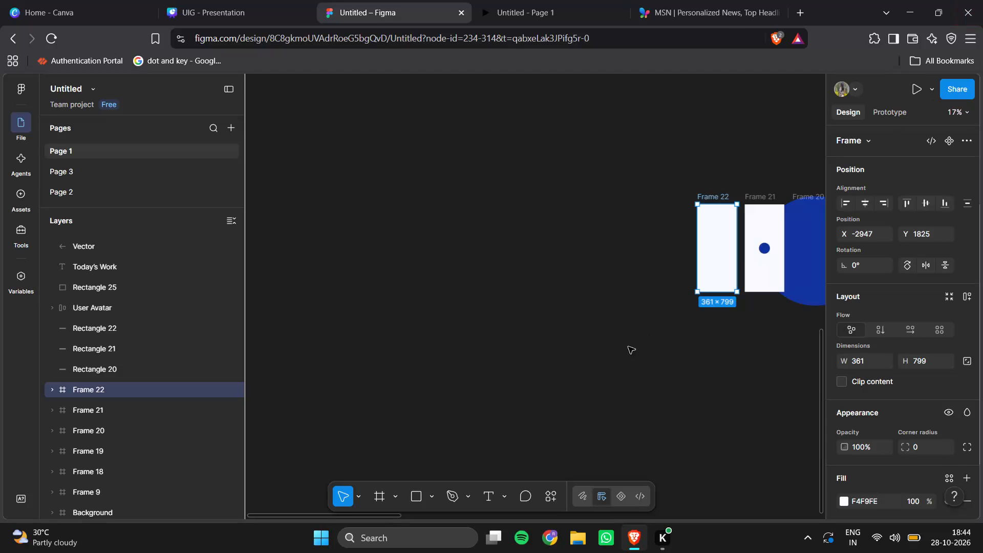
Look through the supervisor and worker screens, comparing their bottom navigation bars as far as the Health and Support screen.
{"action": "scroll", "coordinate": [632, 346], "scroll_direction": "left", "scroll_amount": 11}
{"action": "scroll", "coordinate": [632, 346], "scroll_direction": "up", "scroll_amount": 4}
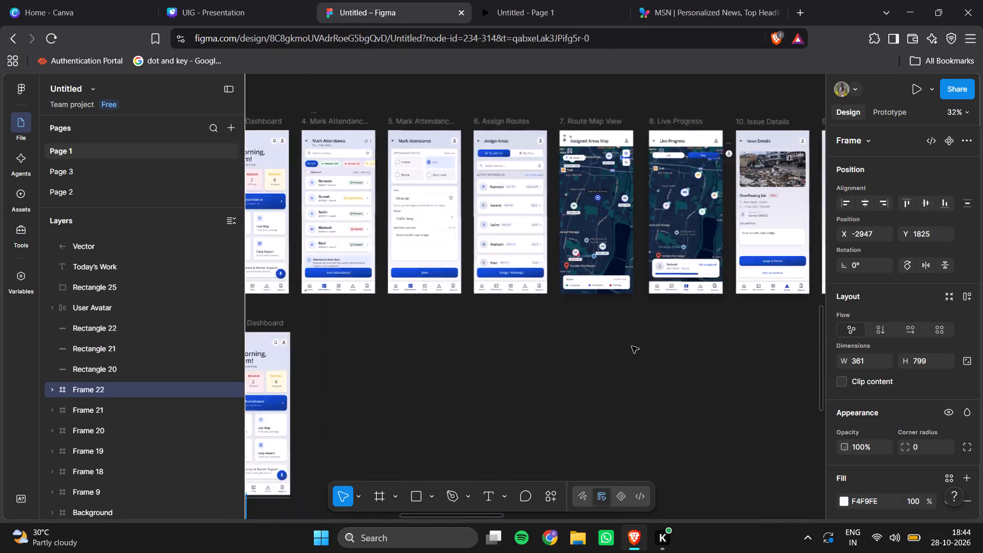
{"action": "scroll", "coordinate": [632, 346], "scroll_direction": "up", "scroll_amount": 5}
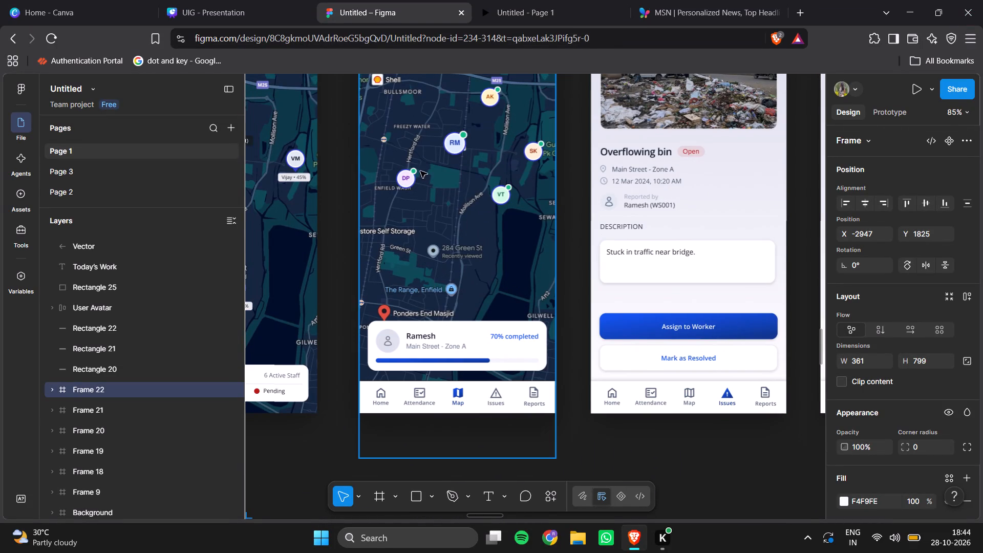
{"action": "left_click", "coordinate": [640, 467]}
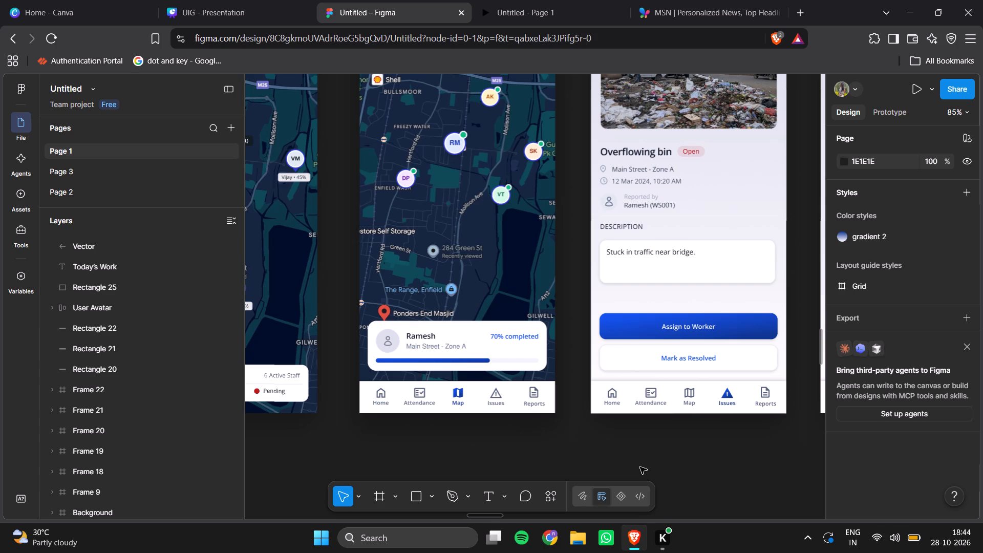
{"action": "scroll", "coordinate": [640, 467], "scroll_direction": "left", "scroll_amount": 3}
{"action": "scroll", "coordinate": [640, 467], "scroll_direction": "up", "scroll_amount": 1}
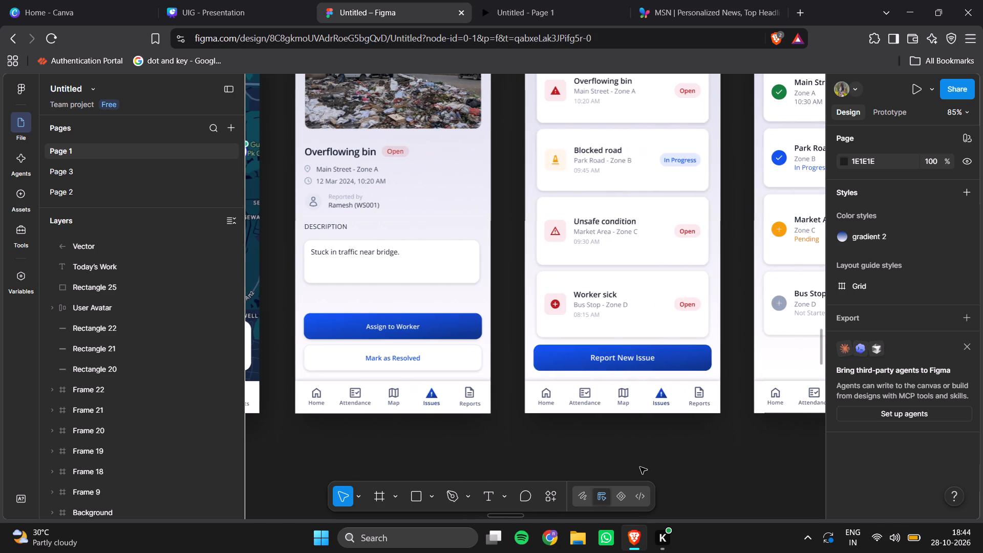
{"action": "scroll", "coordinate": [640, 467], "scroll_direction": "up", "scroll_amount": 1}
{"action": "scroll", "coordinate": [640, 467], "scroll_direction": "left", "scroll_amount": 3}
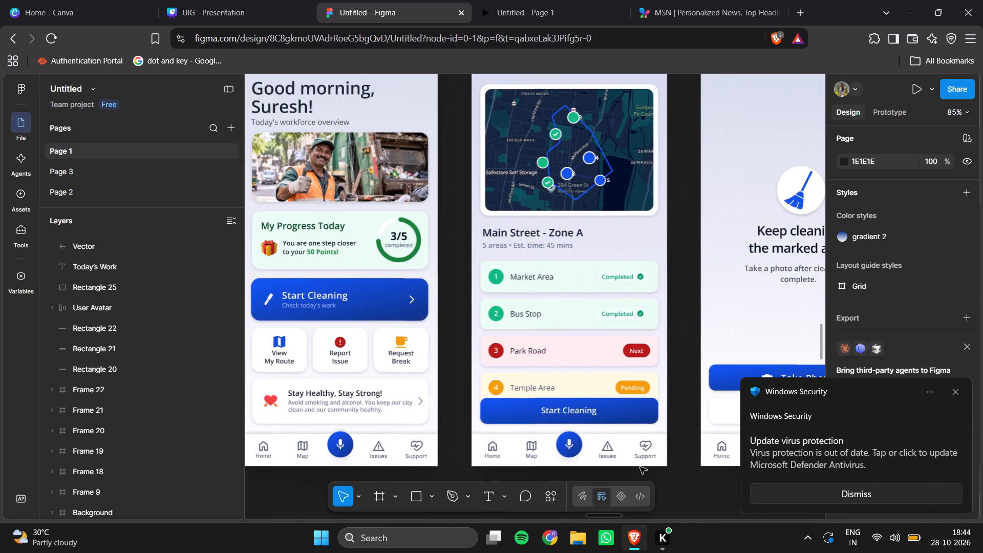
{"action": "scroll", "coordinate": [640, 467], "scroll_direction": "left", "scroll_amount": 5}
{"action": "scroll", "coordinate": [593, 459], "scroll_direction": "left", "scroll_amount": 7}
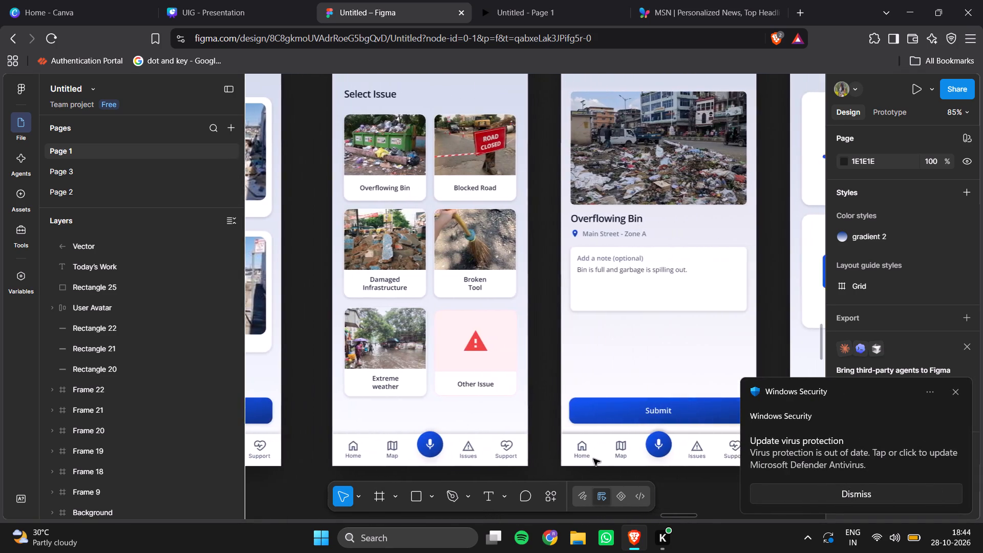
{"action": "scroll", "coordinate": [593, 459], "scroll_direction": "left", "scroll_amount": 4}
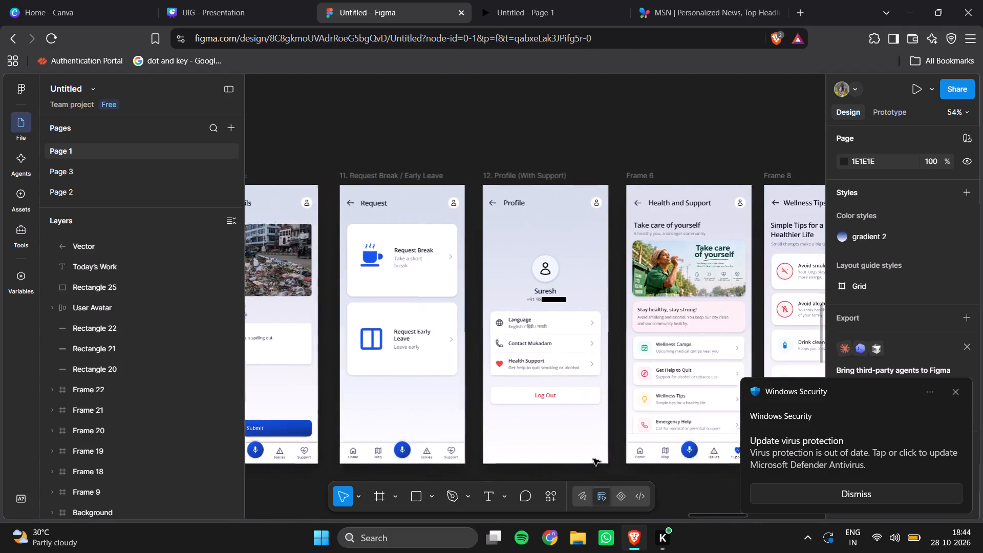
{"action": "scroll", "coordinate": [593, 459], "scroll_direction": "left", "scroll_amount": 2}
Inspect the Bottom Navigation bar of the Health and Support screen and the empty area just beneath it.
{"action": "left_click", "coordinate": [658, 459]}
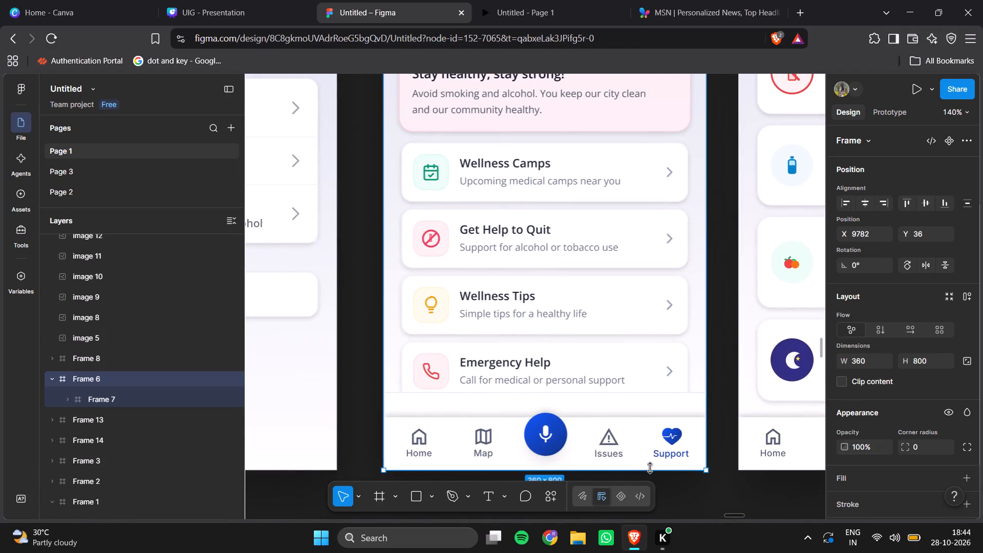
{"action": "left_click", "coordinate": [511, 462], "text": "ctrl"}
{"action": "scroll", "coordinate": [512, 471], "scroll_direction": "down", "scroll_amount": 1}
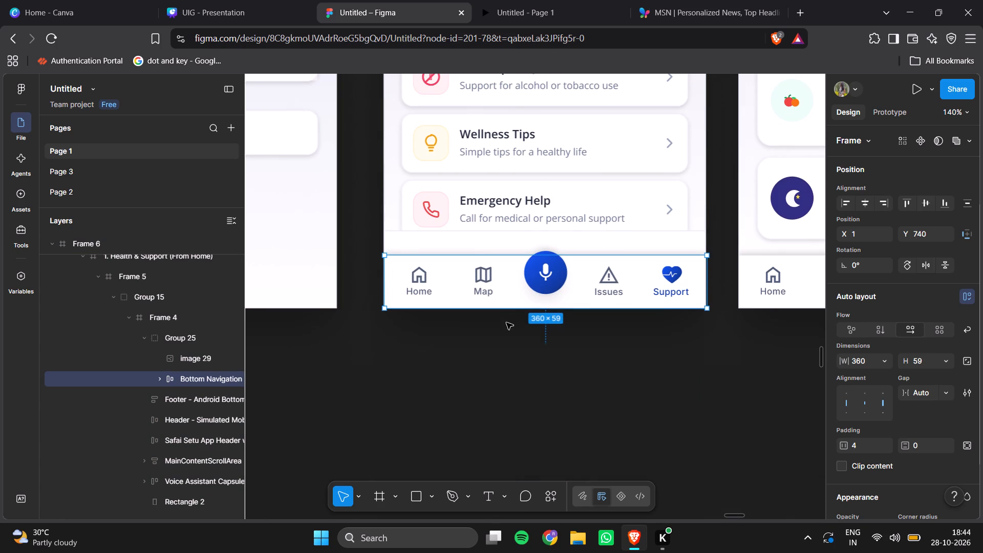
{"action": "double_click", "coordinate": [548, 336]}
{"action": "left_click", "coordinate": [548, 336]}
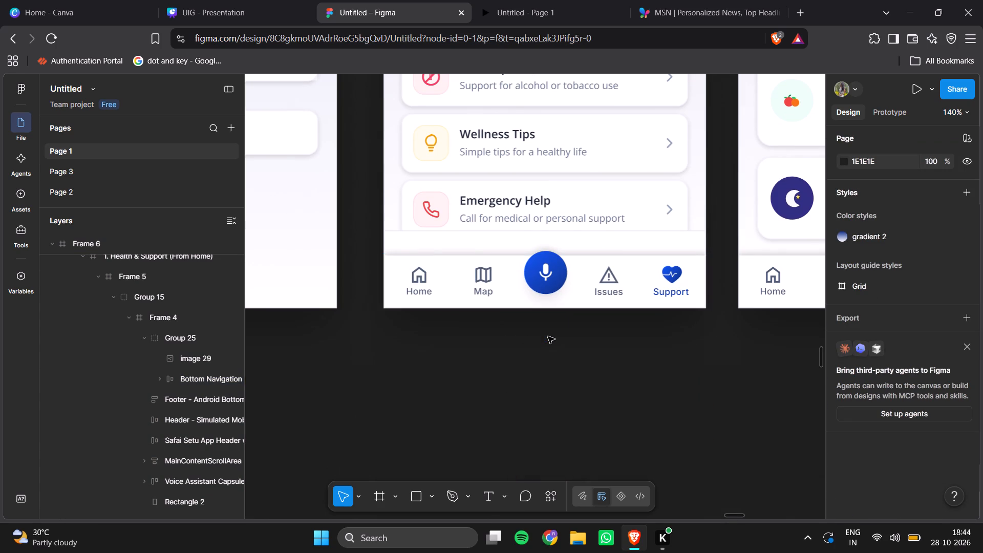
{"action": "left_click", "coordinate": [544, 301], "text": "ctrl"}
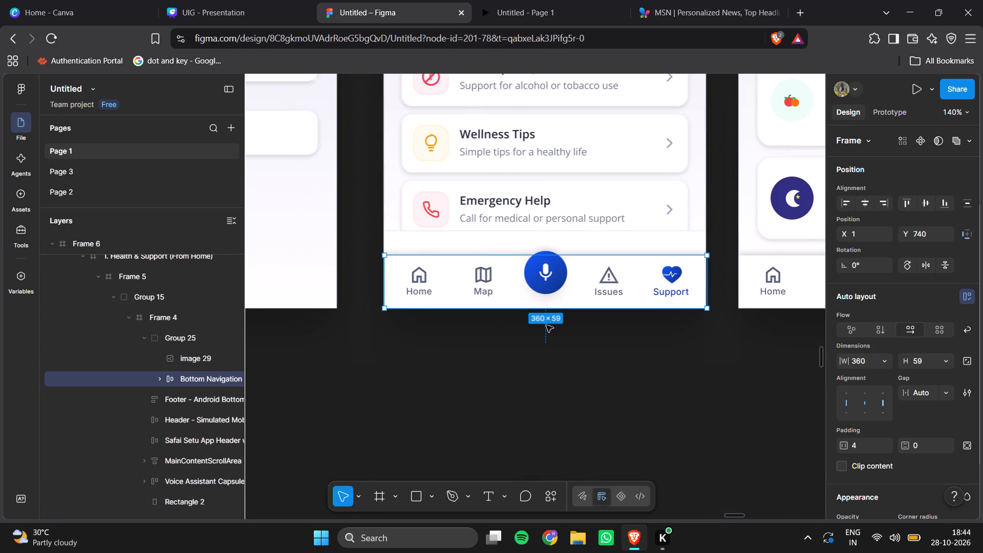
{"action": "double_click", "coordinate": [546, 331]}
{"action": "left_click", "coordinate": [546, 331]}
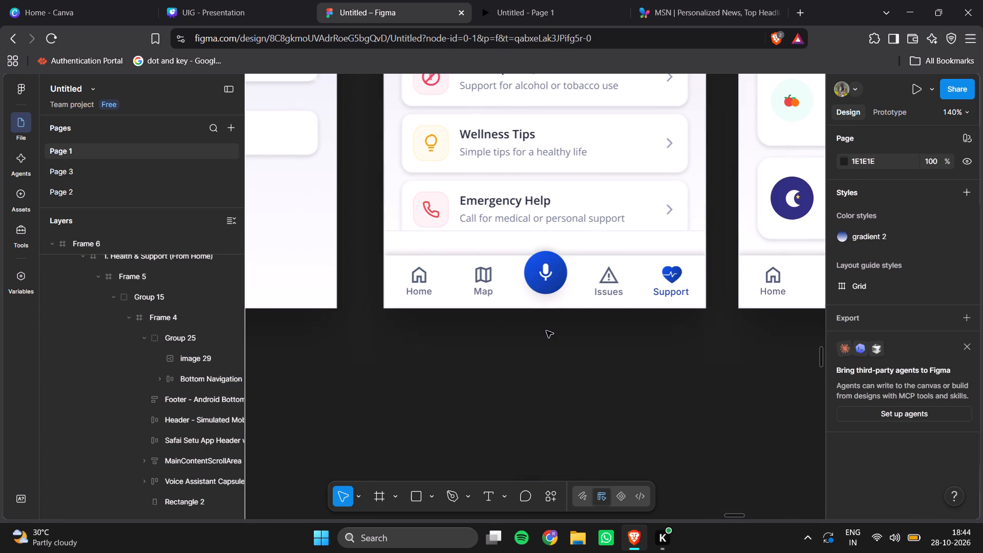
{"action": "left_click", "coordinate": [573, 304], "text": "ctrl"}
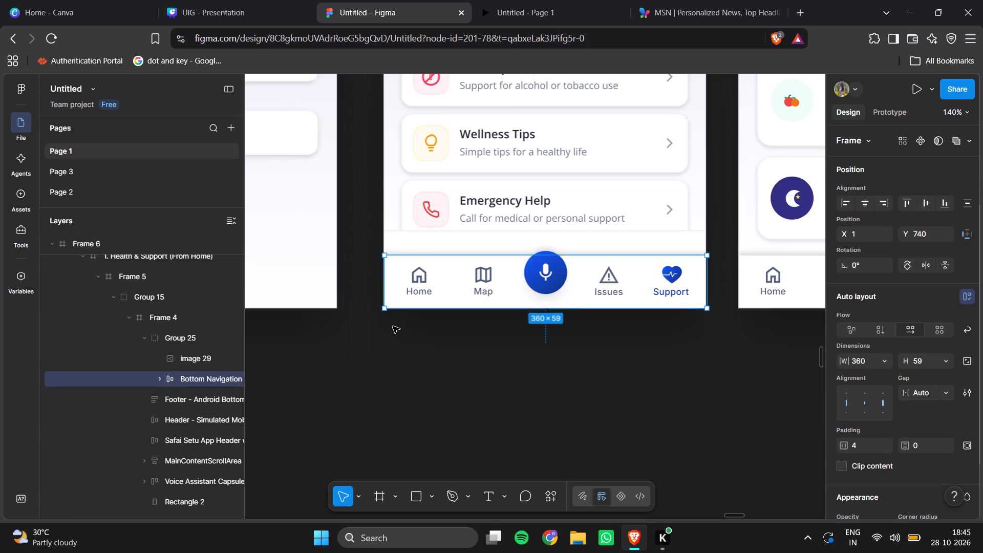
{"action": "left_click", "coordinate": [393, 326]}
{"action": "left_click_drag", "start_coordinate": [584, 371], "coordinate": [433, 331]}
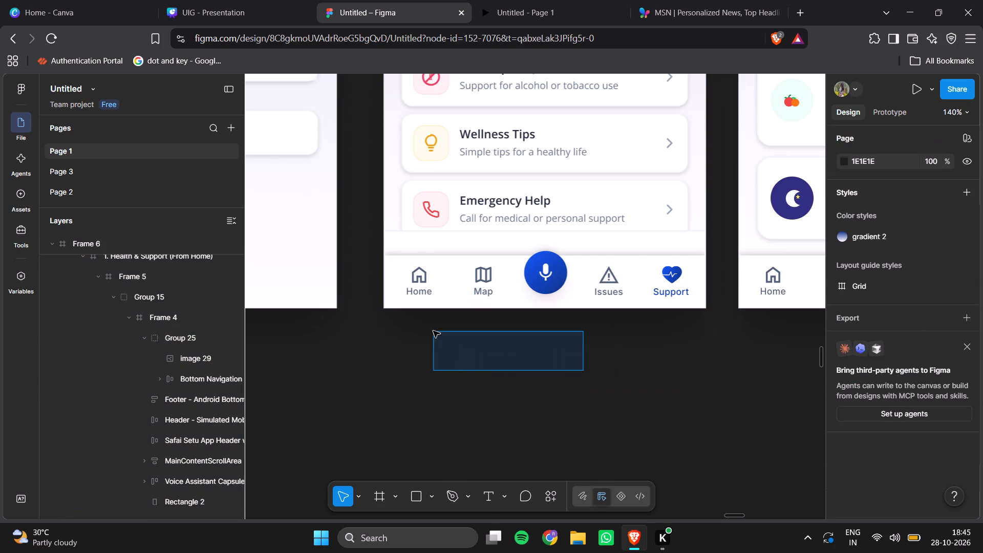
{"action": "left_click_drag", "start_coordinate": [433, 331], "coordinate": [422, 323]}
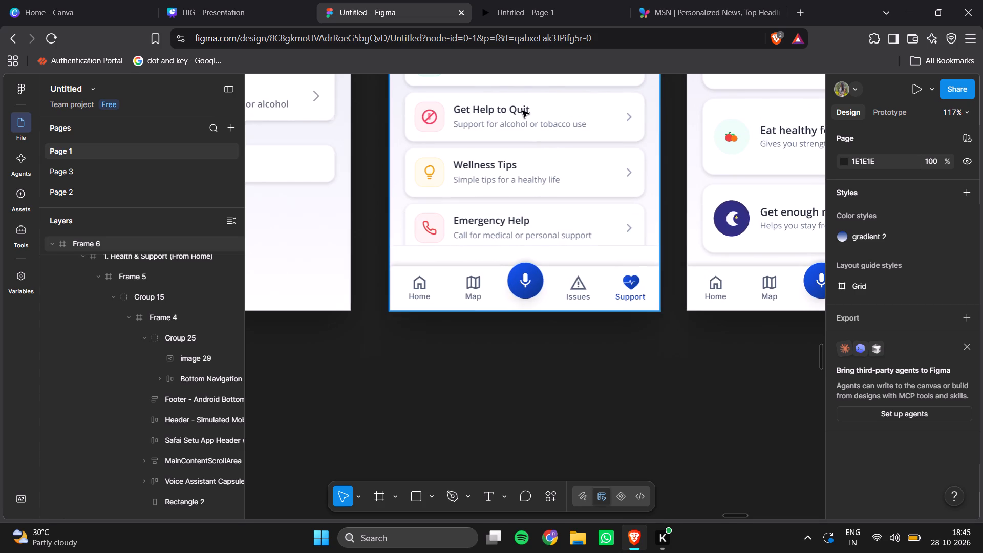
Select Frame 6 and expand the Voice Assistant Capsule layer nested in its Frame 4.
{"action": "scroll", "coordinate": [522, 111], "scroll_direction": "up", "scroll_amount": 5}
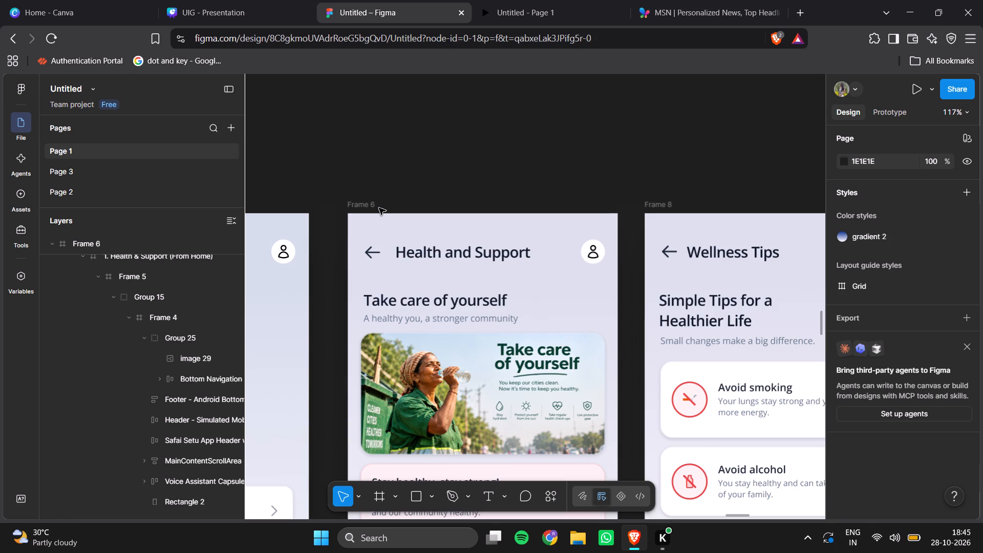
{"action": "left_click", "coordinate": [365, 201]}
{"action": "scroll", "coordinate": [147, 331], "scroll_direction": "down", "scroll_amount": 2}
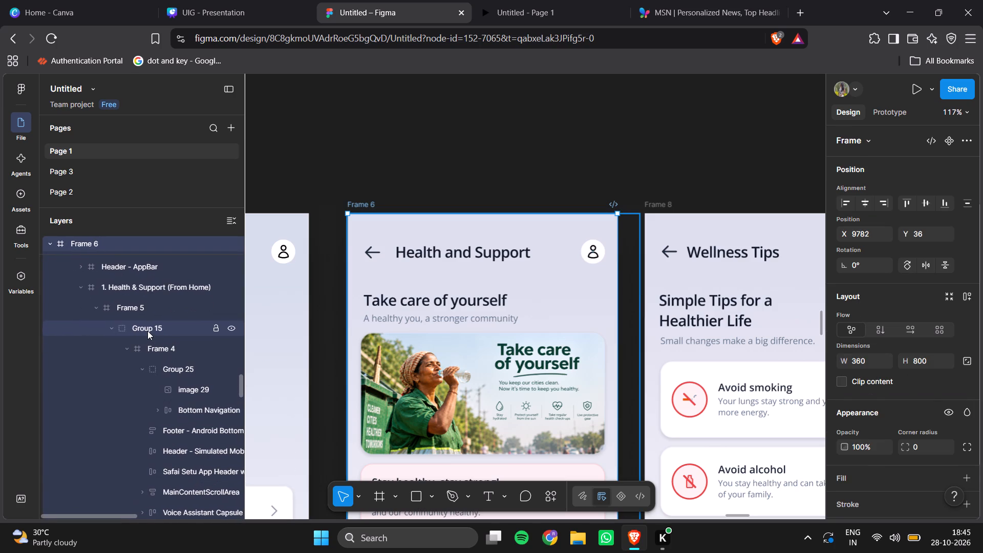
{"action": "scroll", "coordinate": [147, 331], "scroll_direction": "down", "scroll_amount": 2}
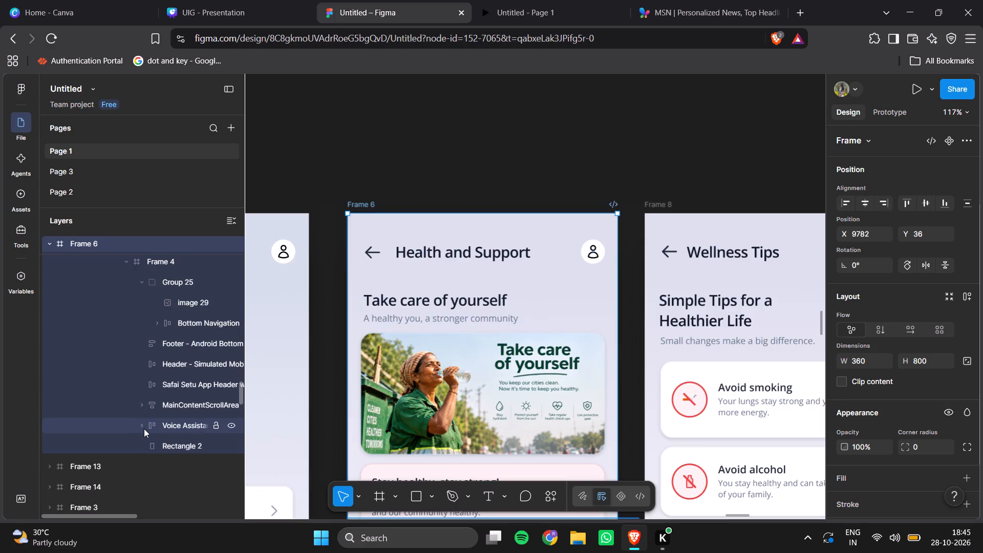
{"action": "left_click", "coordinate": [144, 429]}
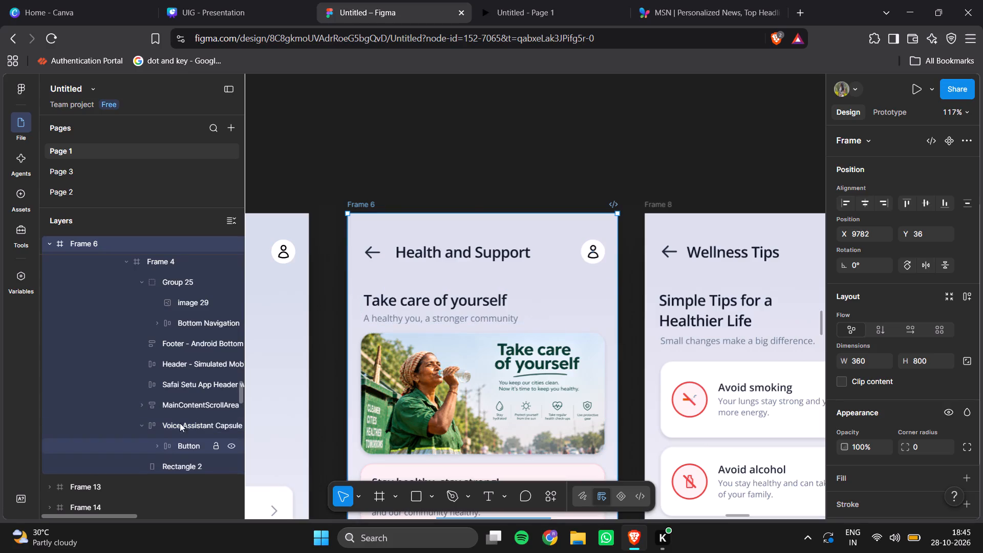
Toggle the Voice Assistant Capsule layer's visibility off and on to check what it affects in Frame 6.
{"action": "scroll", "coordinate": [420, 349], "scroll_direction": "down", "scroll_amount": 1}
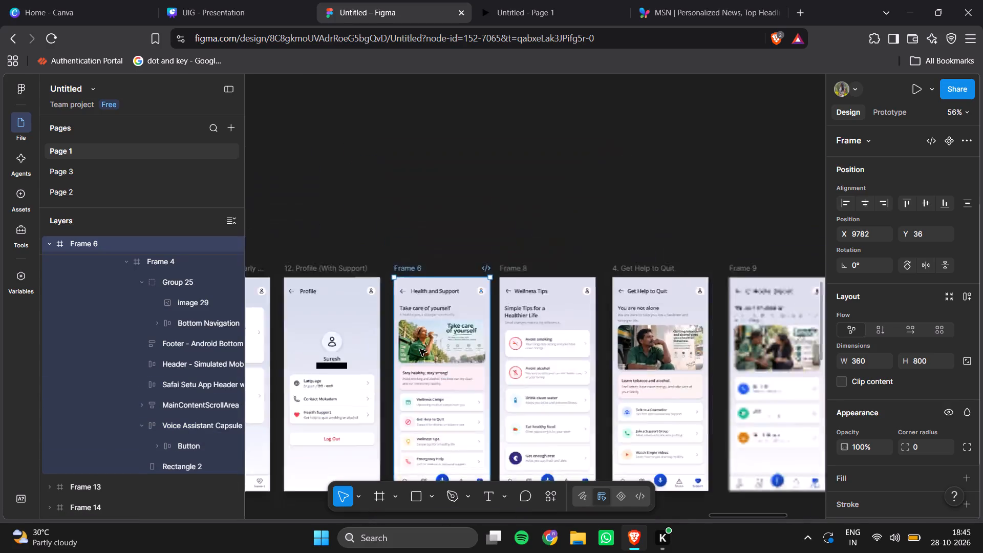
{"action": "scroll", "coordinate": [420, 349], "scroll_direction": "down", "scroll_amount": 1}
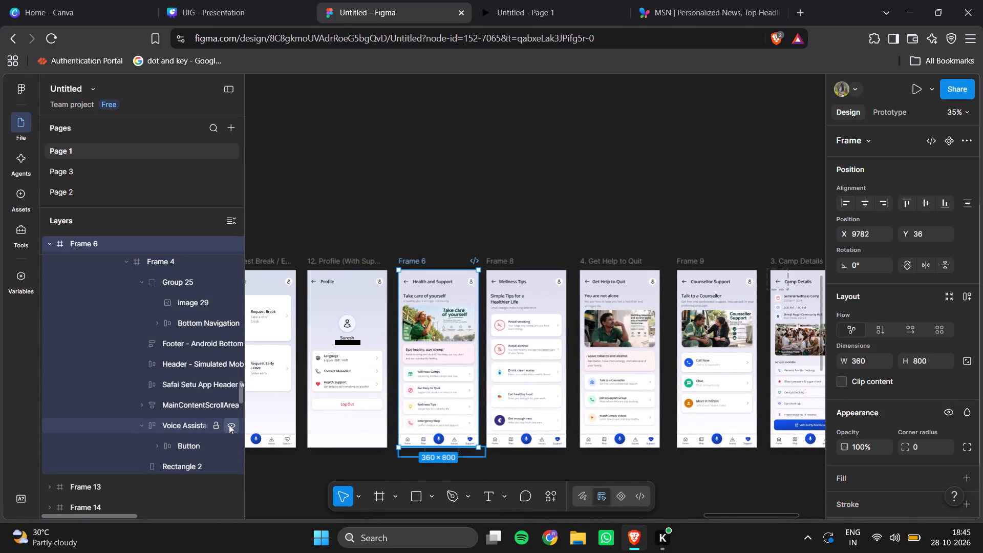
{"action": "left_click", "coordinate": [230, 423]}
{"action": "left_click", "coordinate": [230, 423]}
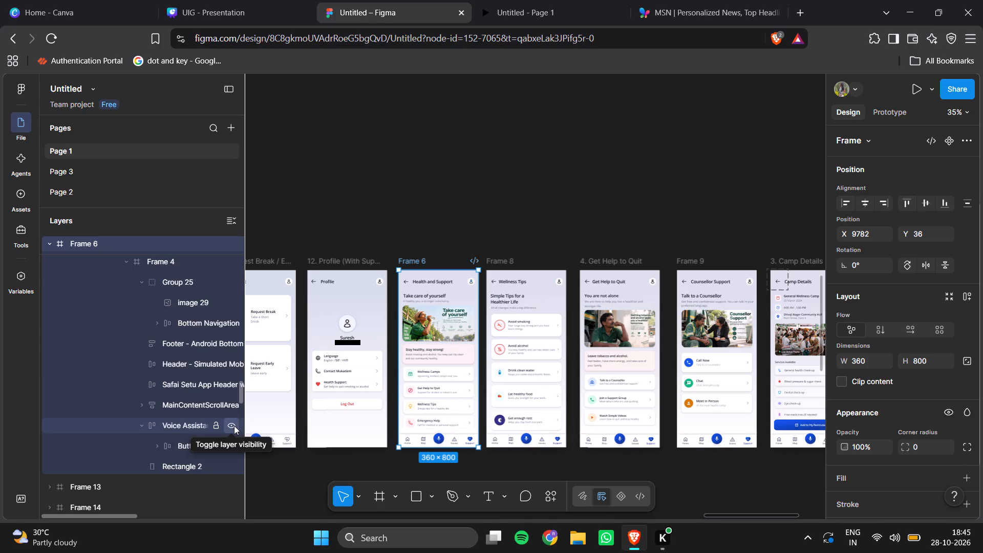
{"action": "left_click", "coordinate": [232, 425]}
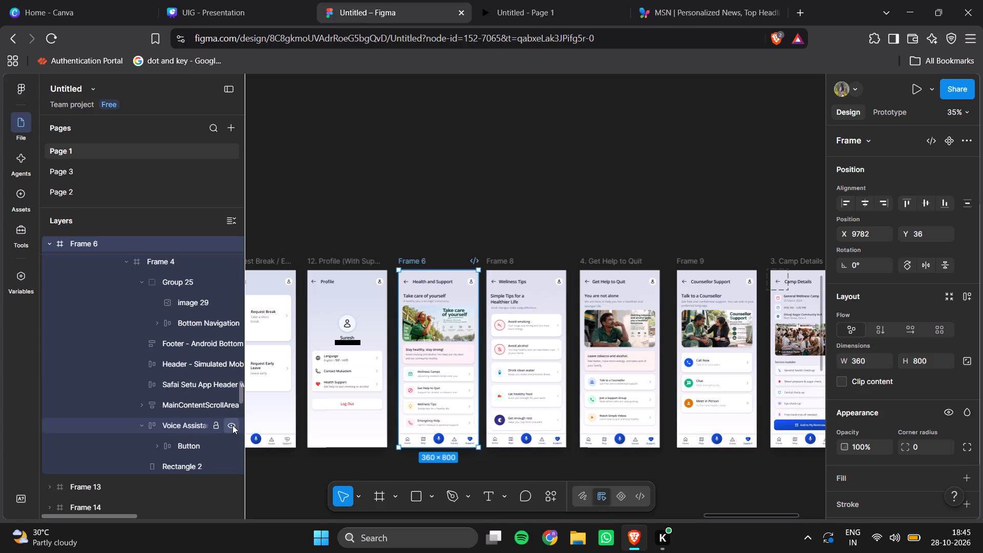
{"action": "left_click", "coordinate": [232, 425]}
{"action": "left_click", "coordinate": [232, 425]}
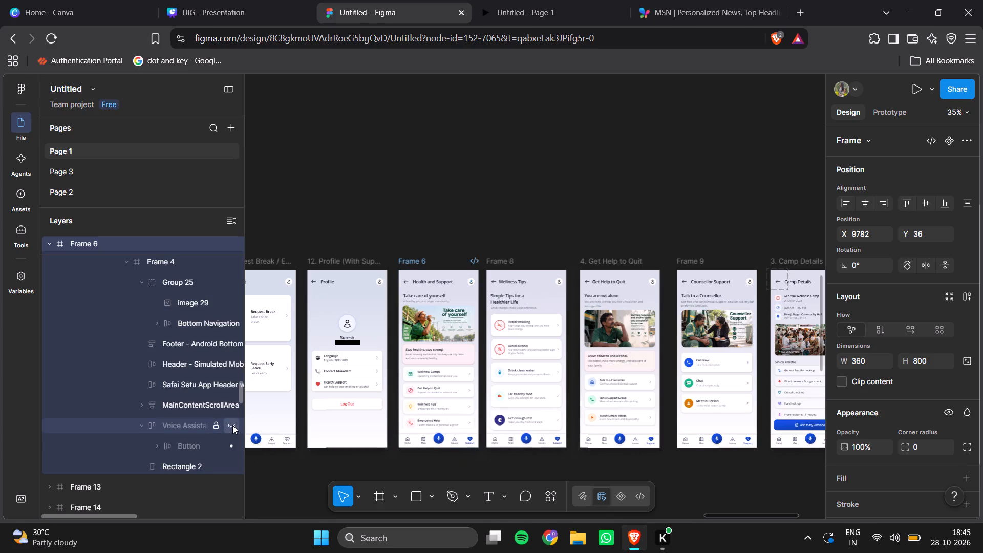
{"action": "left_click", "coordinate": [232, 425]}
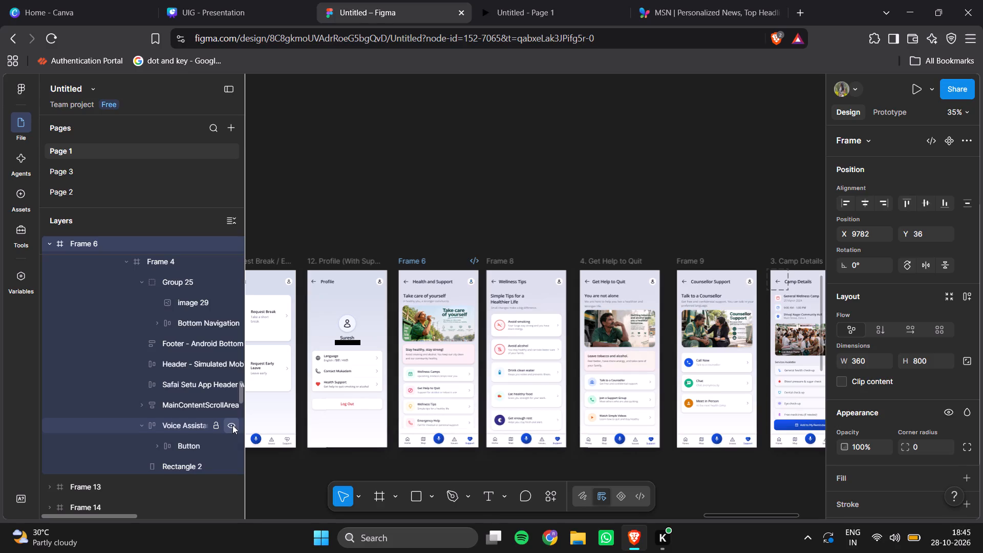
{"action": "left_click", "coordinate": [228, 423]}
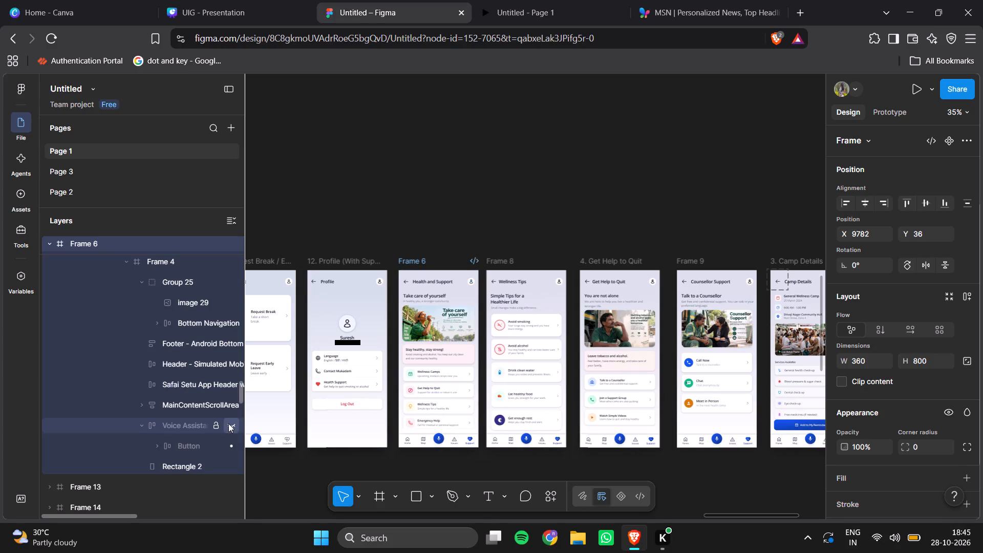
{"action": "left_click", "coordinate": [228, 423]}
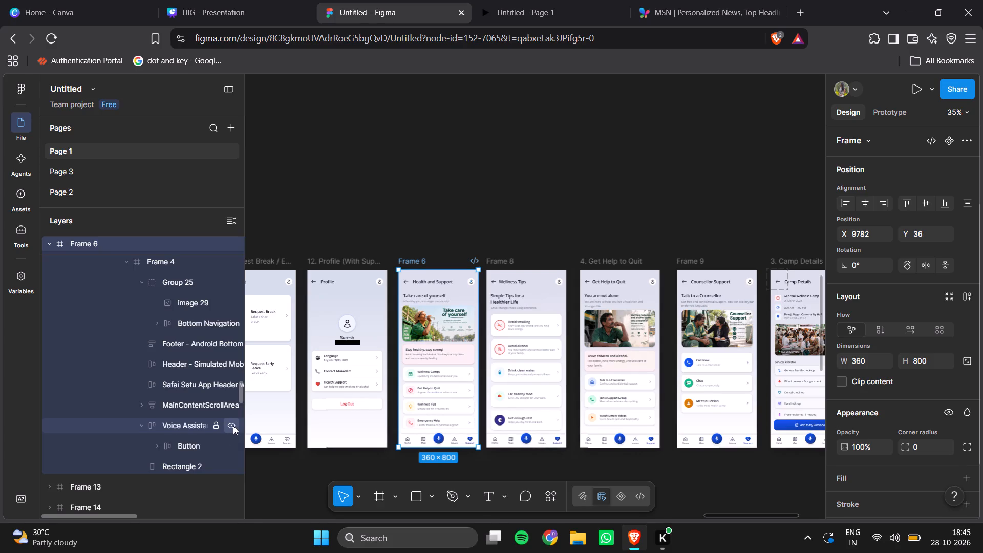
{"action": "left_click", "coordinate": [233, 426]}
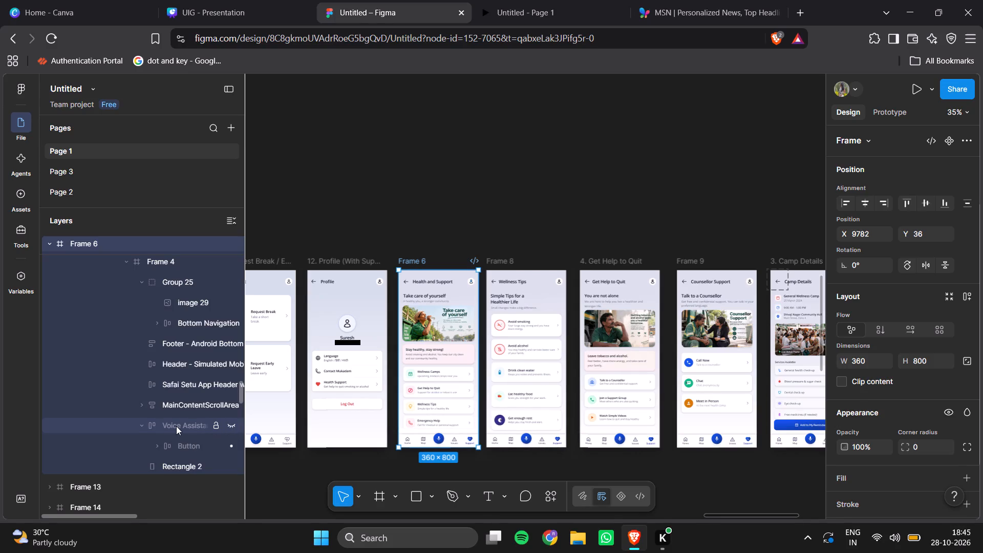
Delete the Voice Assistant Capsule layer, including its Button, from Frame 4 inside Frame 6.
{"action": "left_click", "coordinate": [173, 426]}
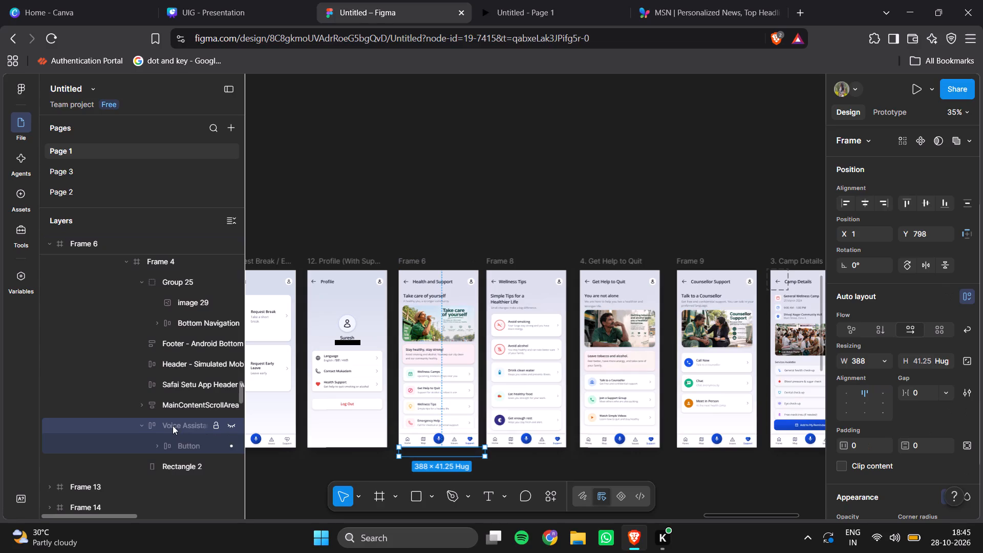
{"action": "left_click", "coordinate": [236, 427]}
{"action": "key", "text": "BackSpace"}
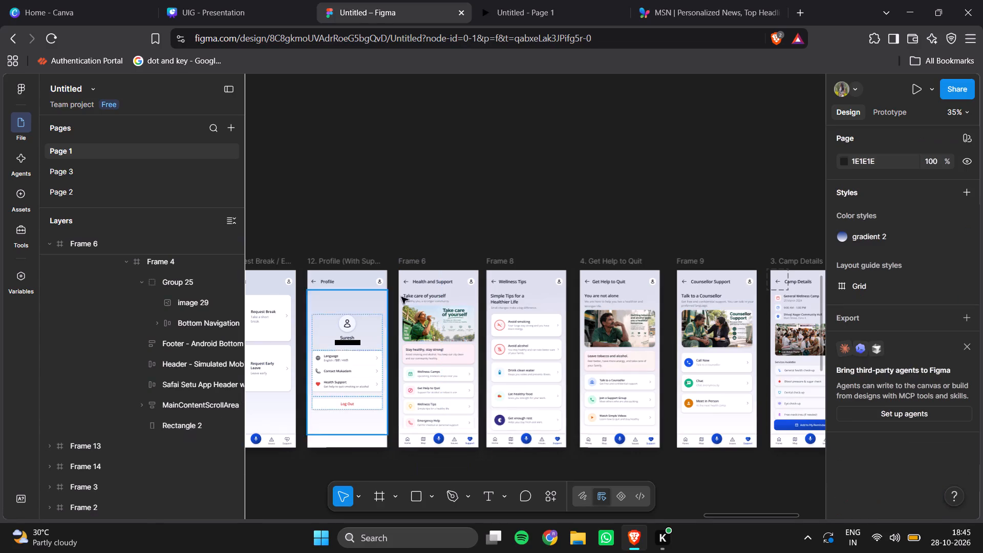
{"action": "left_click", "coordinate": [511, 200]}
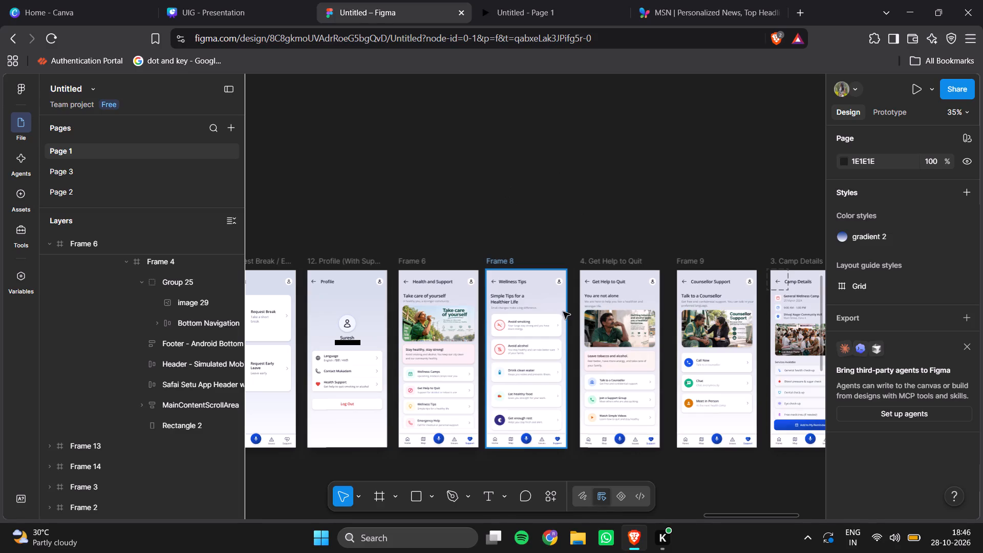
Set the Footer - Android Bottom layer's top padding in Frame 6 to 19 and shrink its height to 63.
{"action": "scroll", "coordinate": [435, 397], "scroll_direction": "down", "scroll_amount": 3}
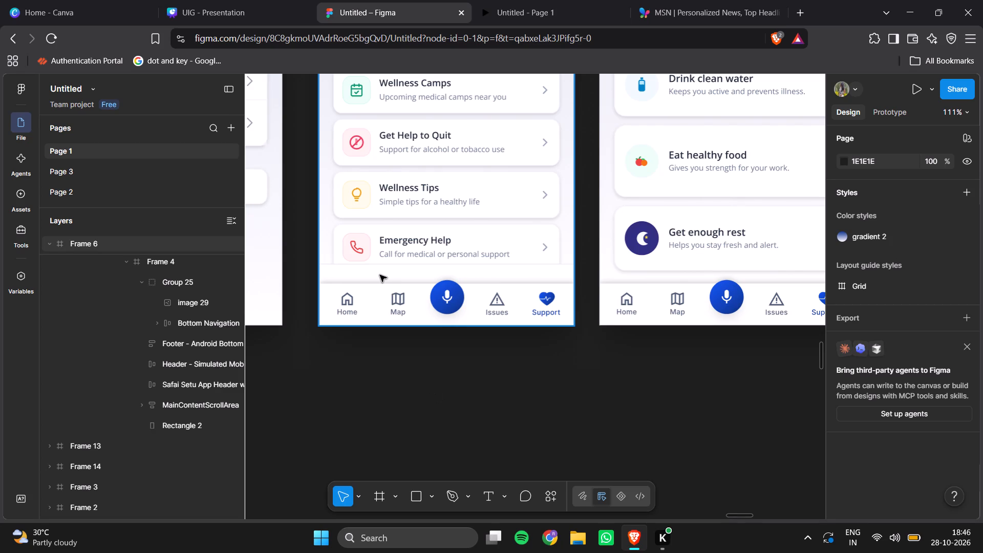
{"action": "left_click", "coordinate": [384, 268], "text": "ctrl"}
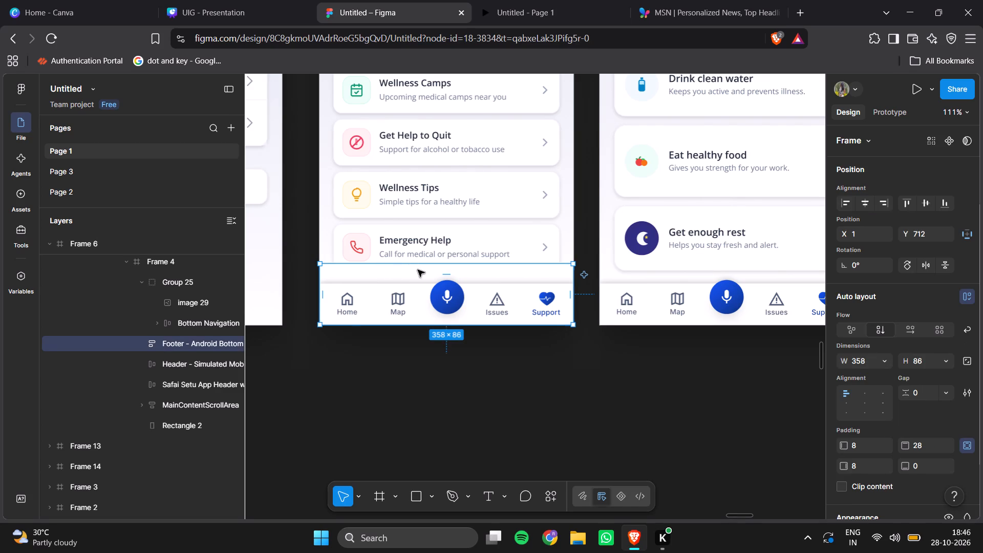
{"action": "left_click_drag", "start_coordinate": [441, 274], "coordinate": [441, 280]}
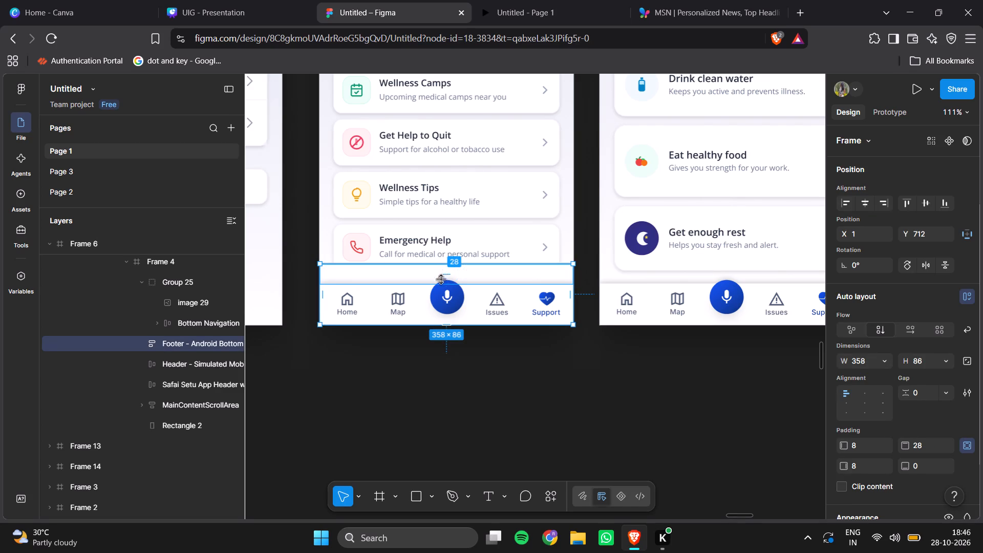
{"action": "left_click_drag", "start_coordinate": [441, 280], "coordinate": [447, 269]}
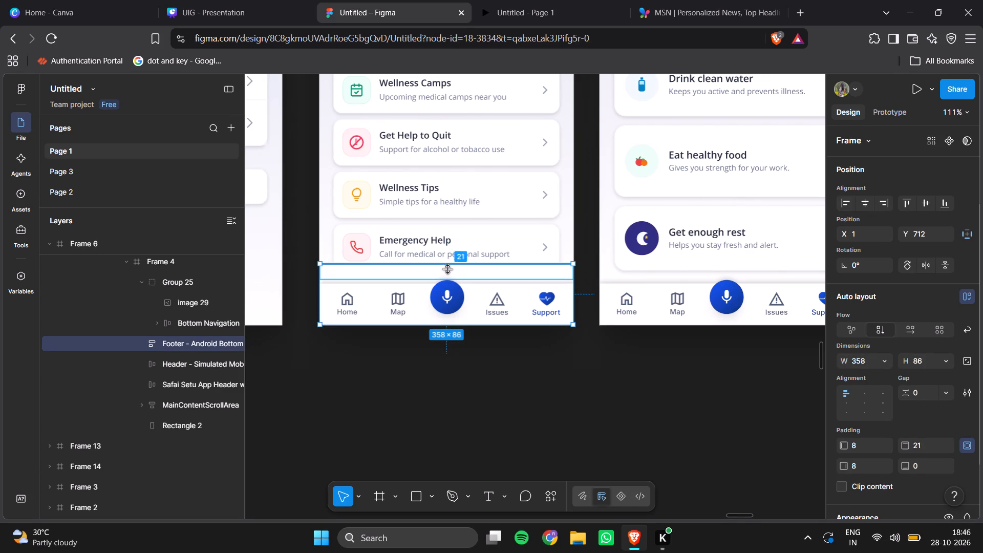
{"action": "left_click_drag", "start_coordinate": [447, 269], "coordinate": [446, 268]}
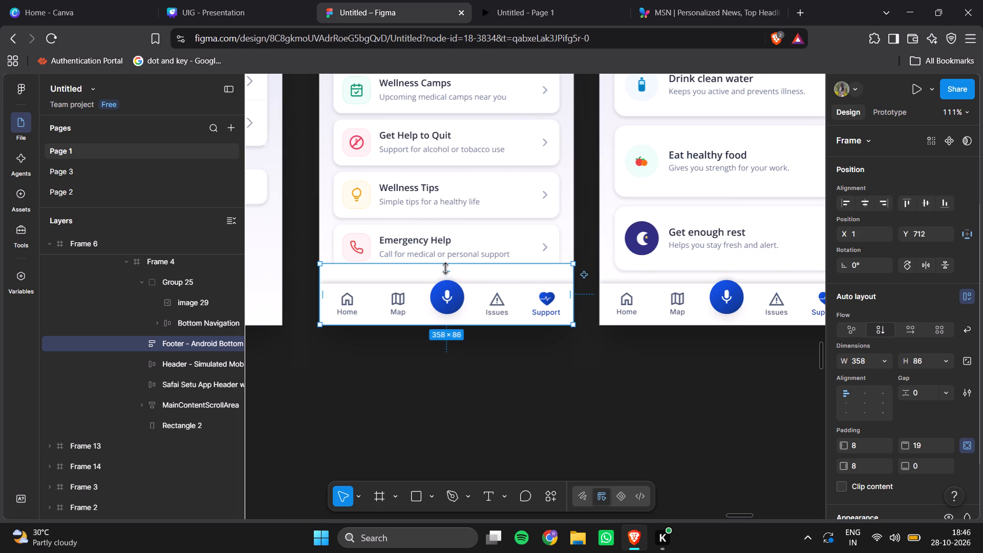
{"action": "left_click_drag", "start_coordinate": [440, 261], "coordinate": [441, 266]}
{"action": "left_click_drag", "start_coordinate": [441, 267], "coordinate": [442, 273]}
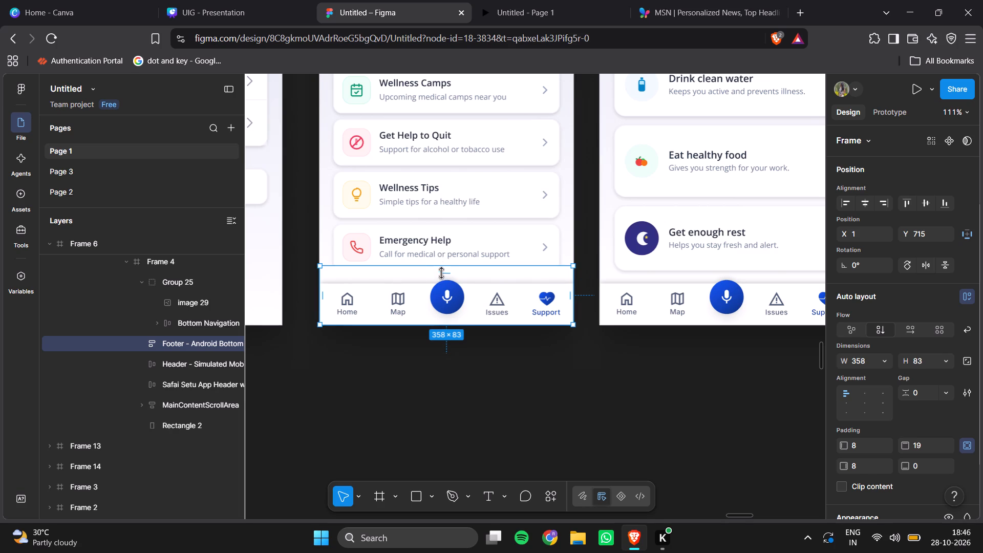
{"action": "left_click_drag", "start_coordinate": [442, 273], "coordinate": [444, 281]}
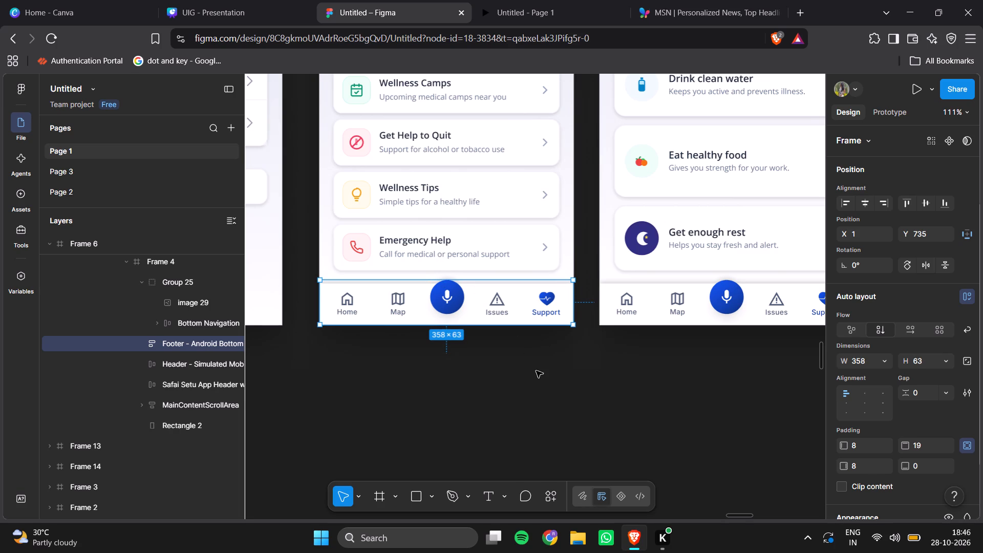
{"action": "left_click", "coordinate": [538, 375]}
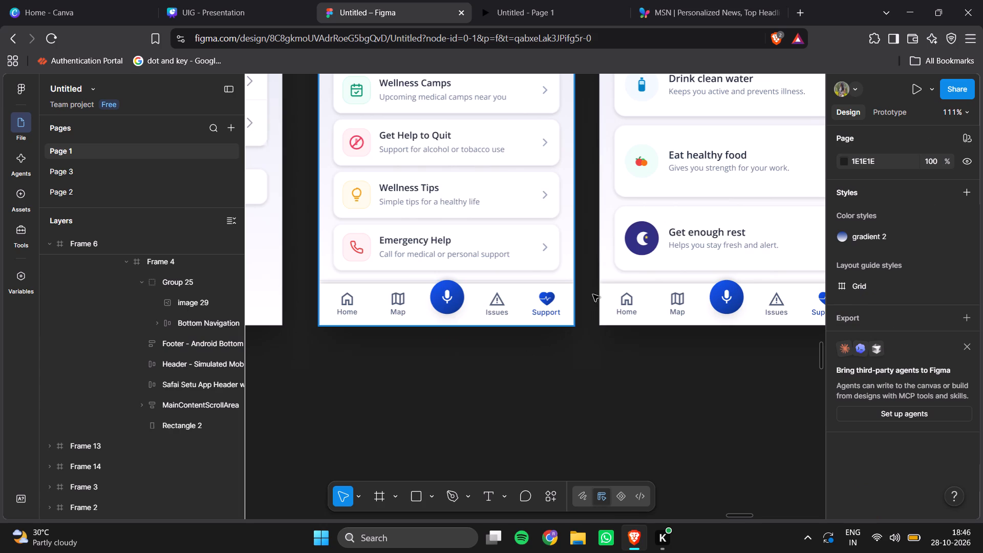
Shrink the Footer - Android Bottom layer to a height of 45 and delete it from Frame 4 inside Frame 6.
{"action": "left_click", "coordinate": [402, 279], "text": "ctrl"}
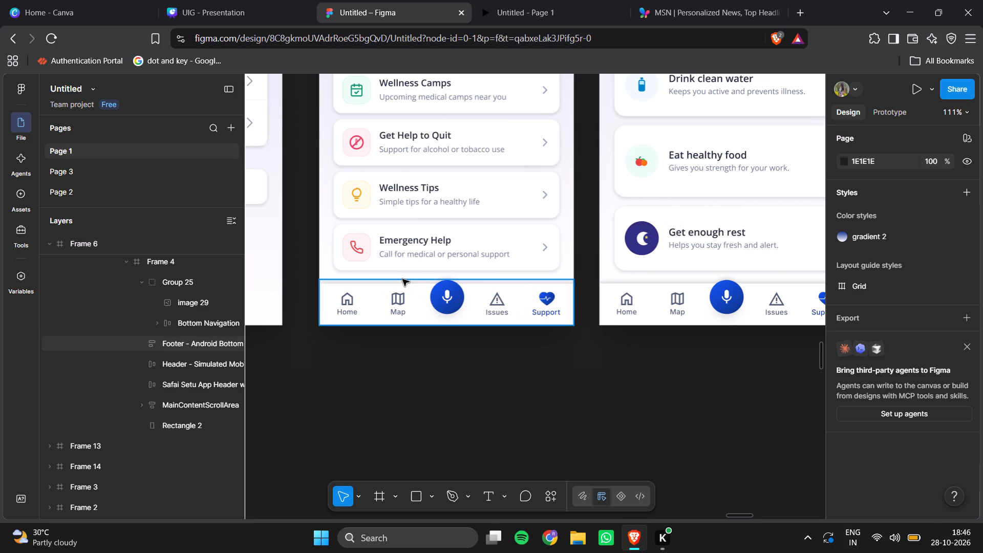
{"action": "left_click_drag", "start_coordinate": [408, 279], "coordinate": [411, 287]}
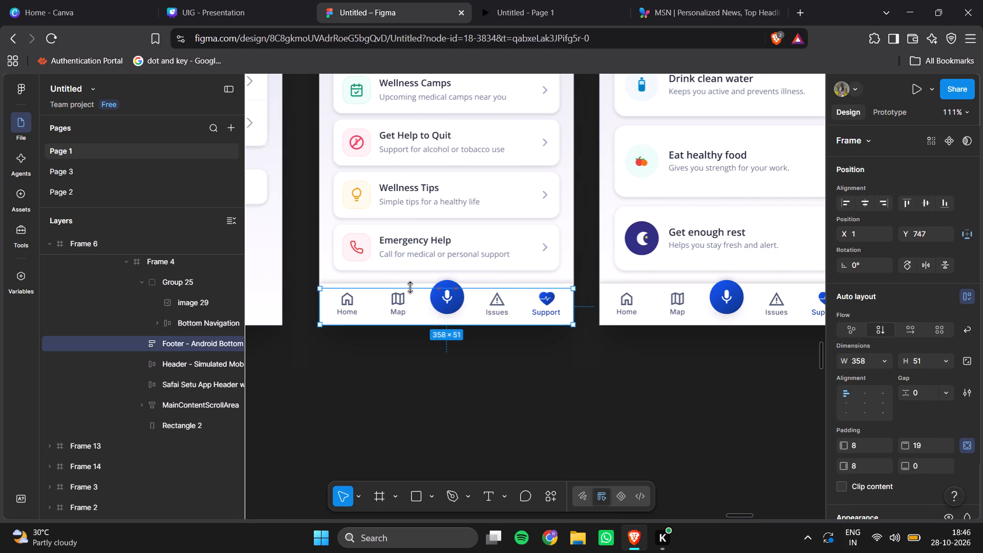
{"action": "left_click_drag", "start_coordinate": [411, 287], "coordinate": [412, 292]}
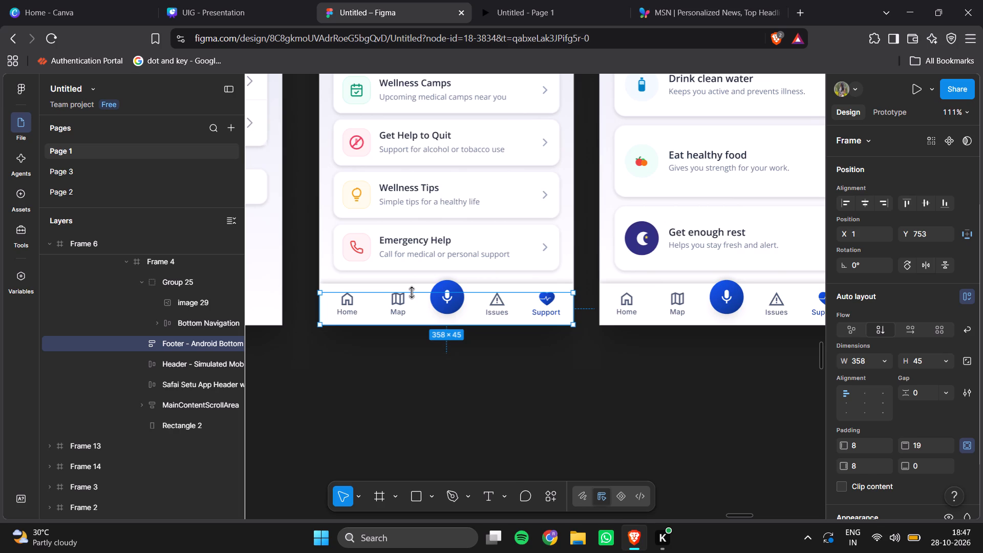
{"action": "key", "text": "BackSpace"}
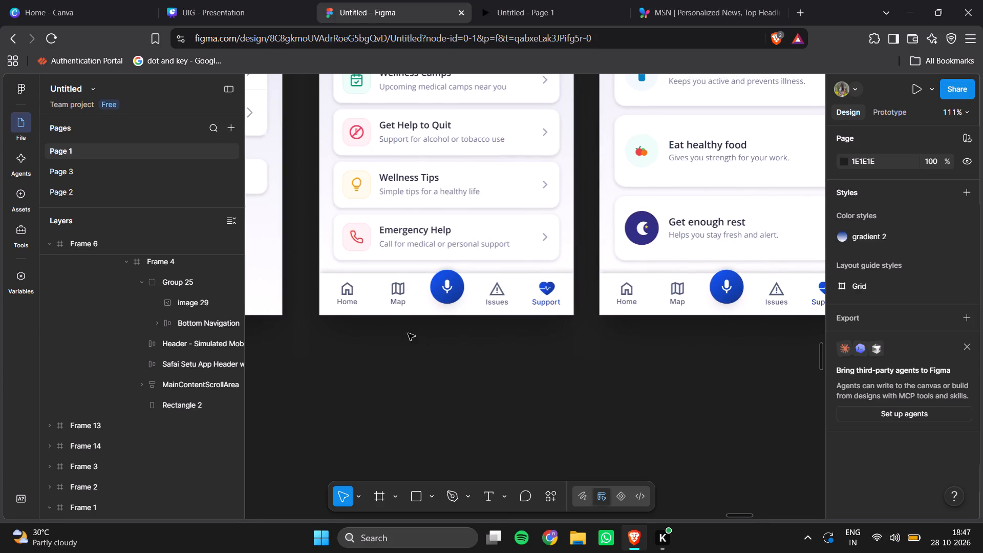
Select Frame 6 and toggle the visibility of Rectangle 2 and MainContentScrollArea to check what each one affects.
{"action": "scroll", "coordinate": [346, 318], "scroll_direction": "right", "scroll_amount": 2}
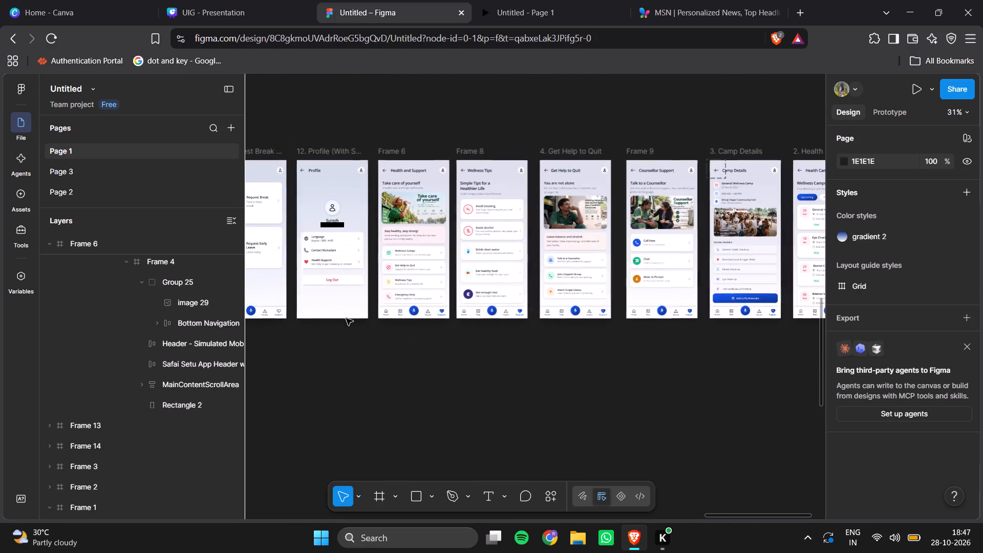
{"action": "left_click", "coordinate": [320, 148]}
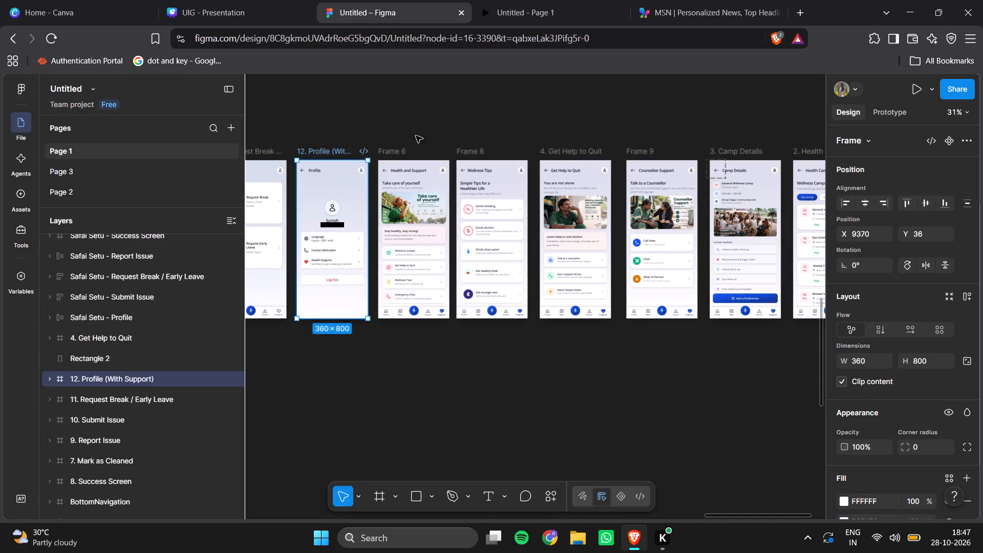
{"action": "left_click", "coordinate": [400, 151]}
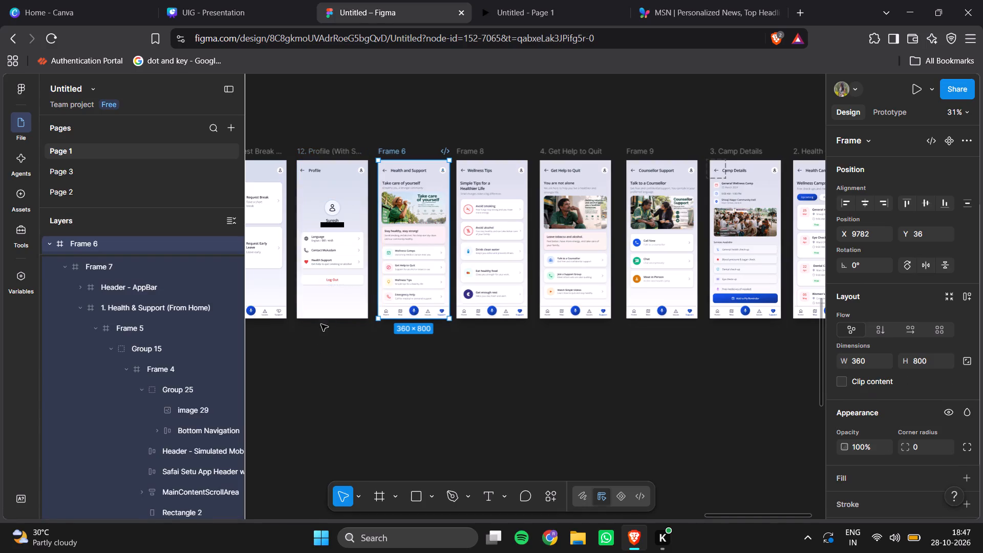
{"action": "scroll", "coordinate": [219, 393], "scroll_direction": "down", "scroll_amount": 1}
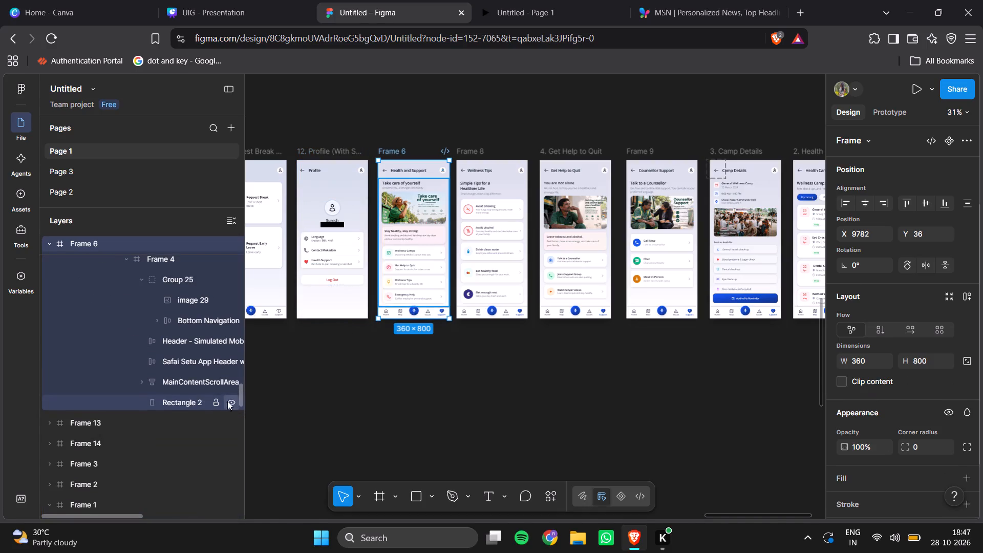
{"action": "left_click", "coordinate": [233, 400]}
{"action": "left_click", "coordinate": [233, 400]}
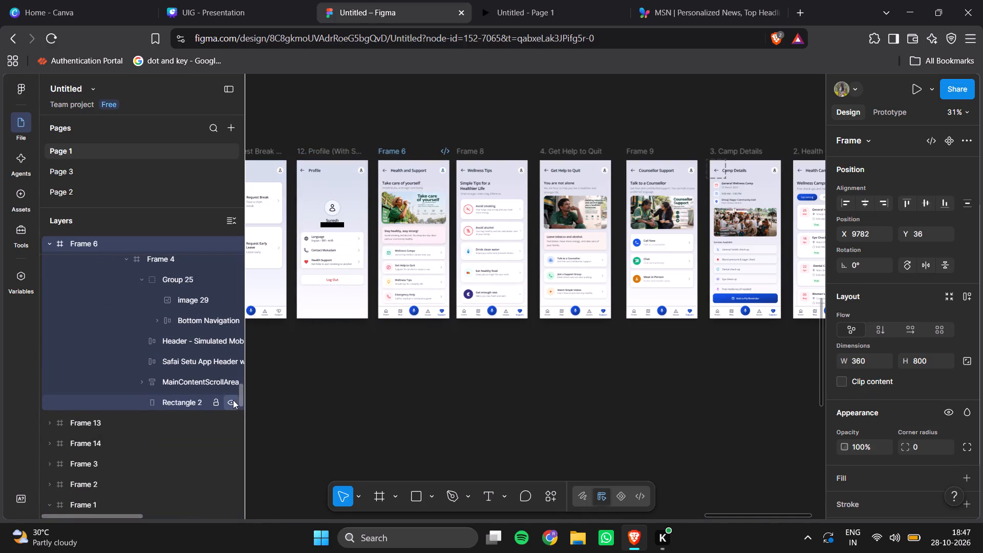
{"action": "left_click", "coordinate": [229, 386]}
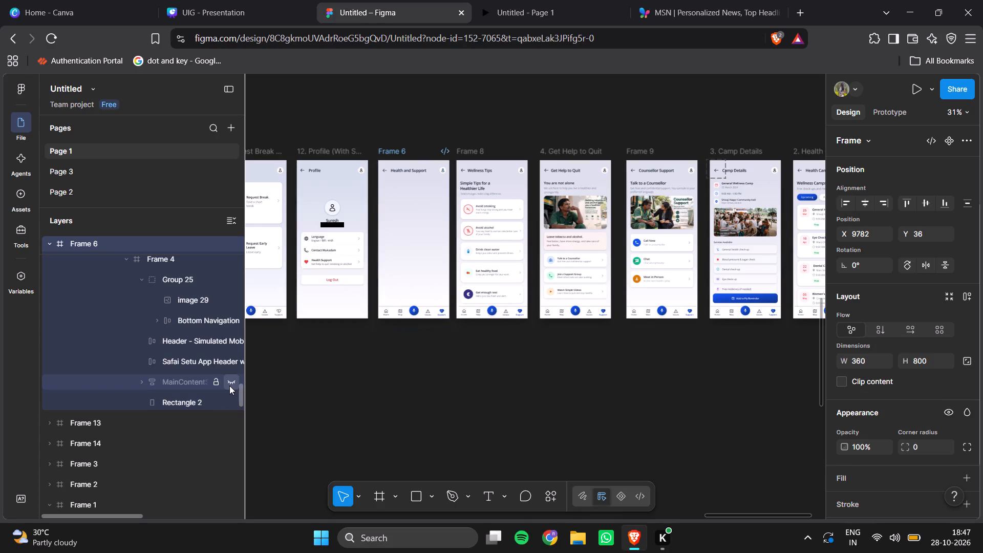
{"action": "left_click", "coordinate": [229, 386]}
Toggle the Safai Setu App Header and Header - Simulated Mob layers off and on to check their effect in Frame 6.
{"action": "scroll", "coordinate": [229, 386], "scroll_direction": "up", "scroll_amount": 1}
{"action": "left_click", "coordinate": [229, 386]}
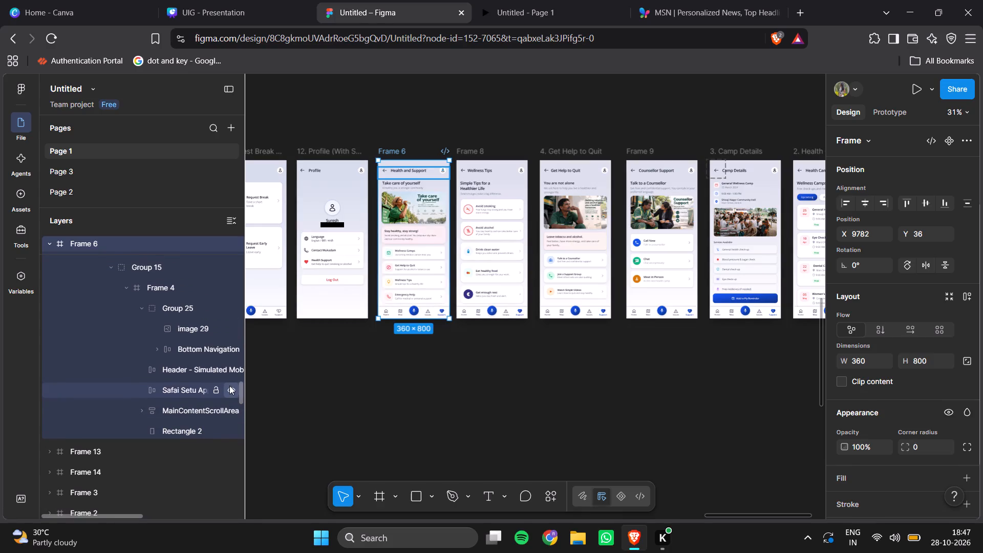
{"action": "left_click", "coordinate": [229, 386]}
{"action": "left_click", "coordinate": [229, 386]}
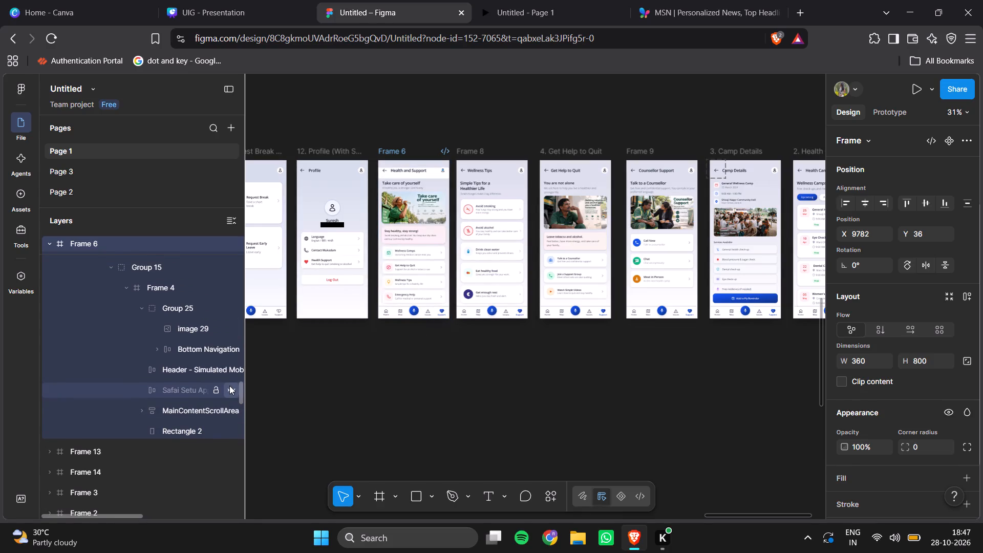
{"action": "left_click", "coordinate": [230, 390]}
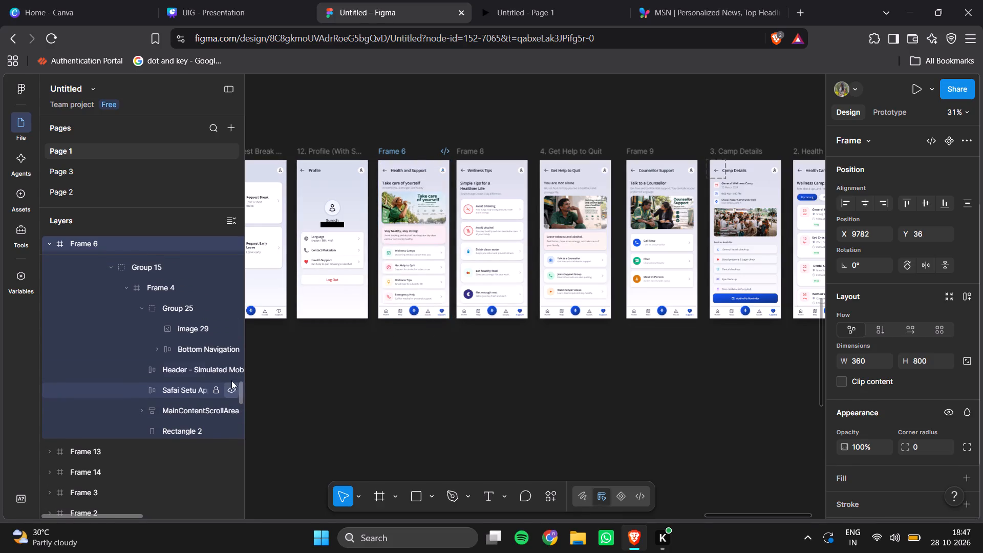
{"action": "left_click", "coordinate": [231, 371]}
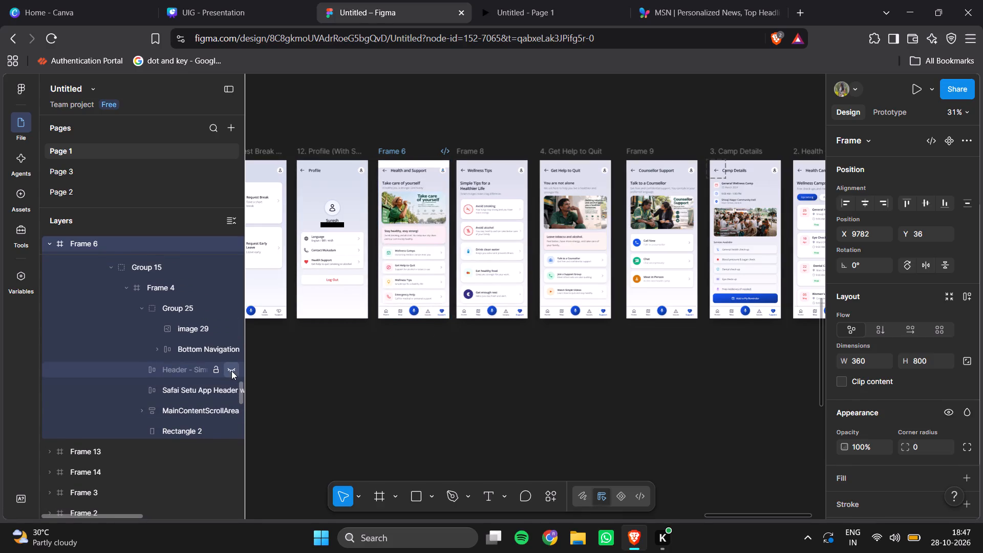
{"action": "left_click", "coordinate": [231, 371]}
{"action": "left_click", "coordinate": [231, 371]}
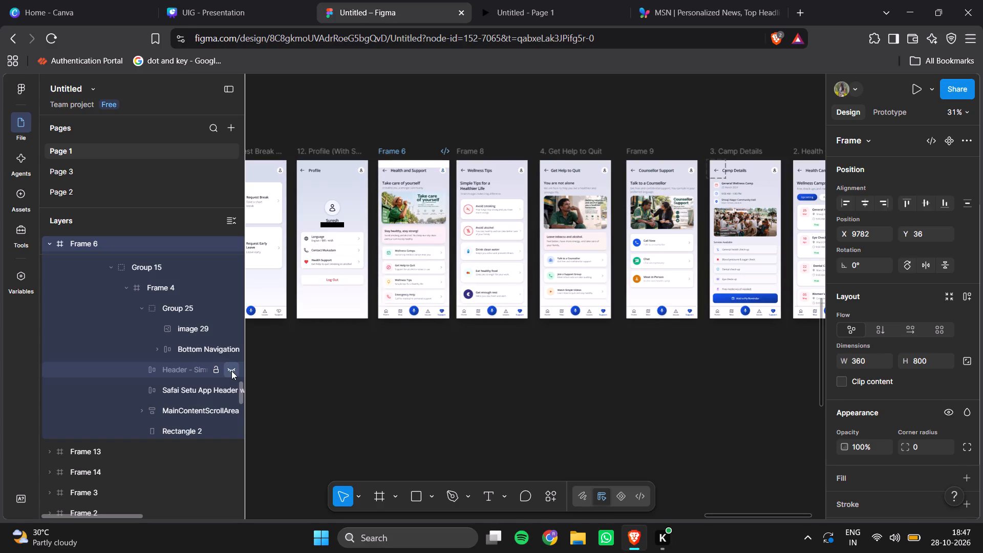
{"action": "left_click", "coordinate": [231, 371]}
Toggle Group 25's visibility off and on to check its effect on Frame 6's bottom navigation.
{"action": "scroll", "coordinate": [216, 329], "scroll_direction": "up", "scroll_amount": 1}
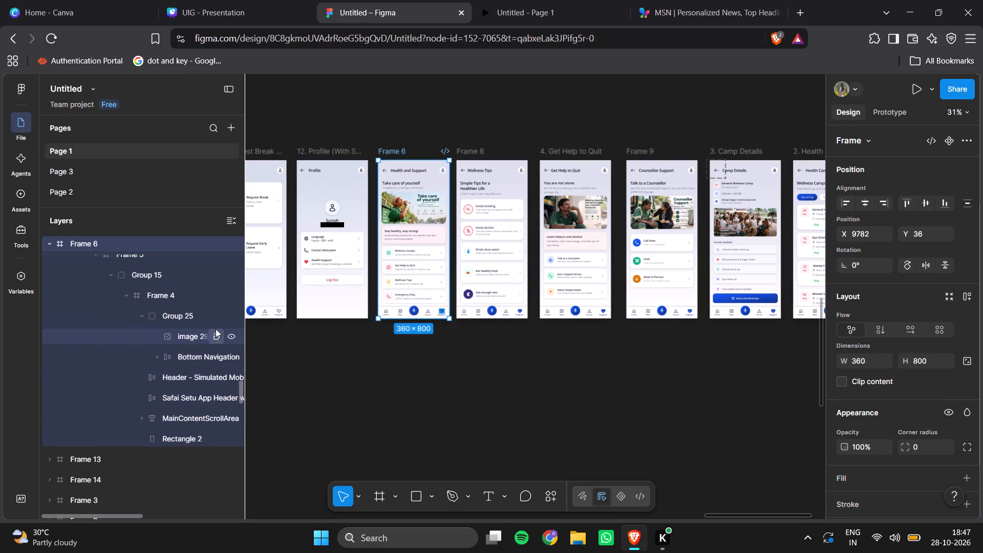
{"action": "scroll", "coordinate": [216, 329], "scroll_direction": "up", "scroll_amount": 1}
{"action": "left_click", "coordinate": [235, 333]}
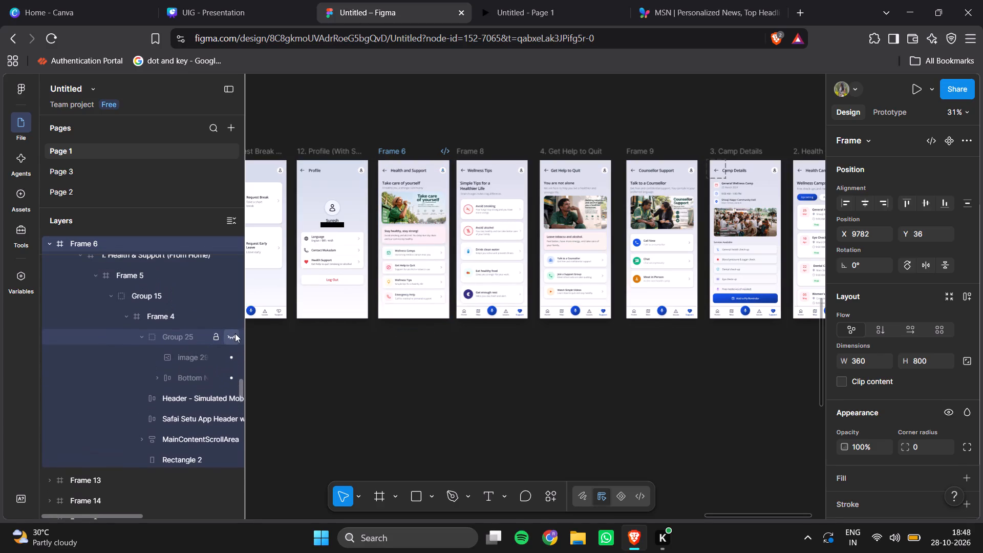
{"action": "left_click", "coordinate": [235, 333]}
{"action": "left_click", "coordinate": [235, 333]}
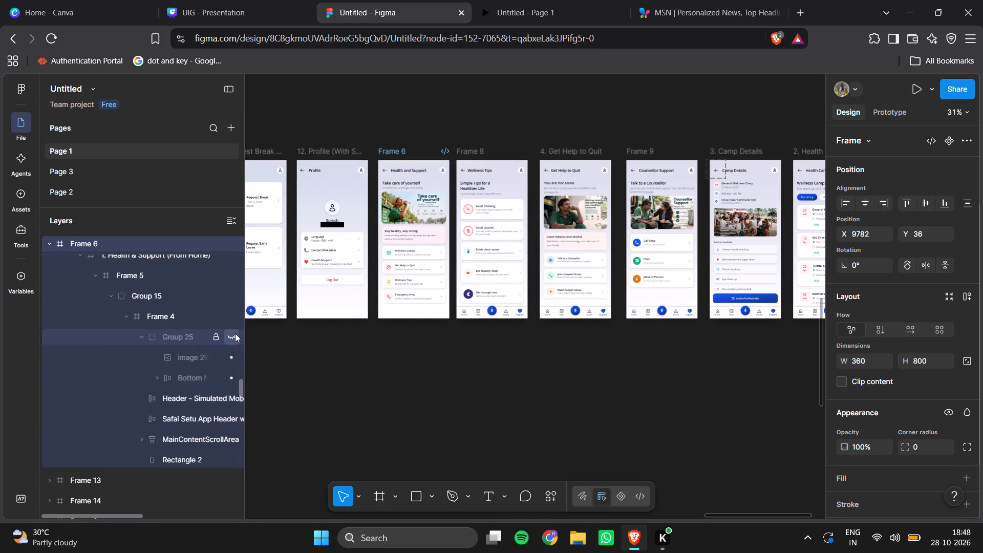
{"action": "left_click", "coordinate": [235, 333]}
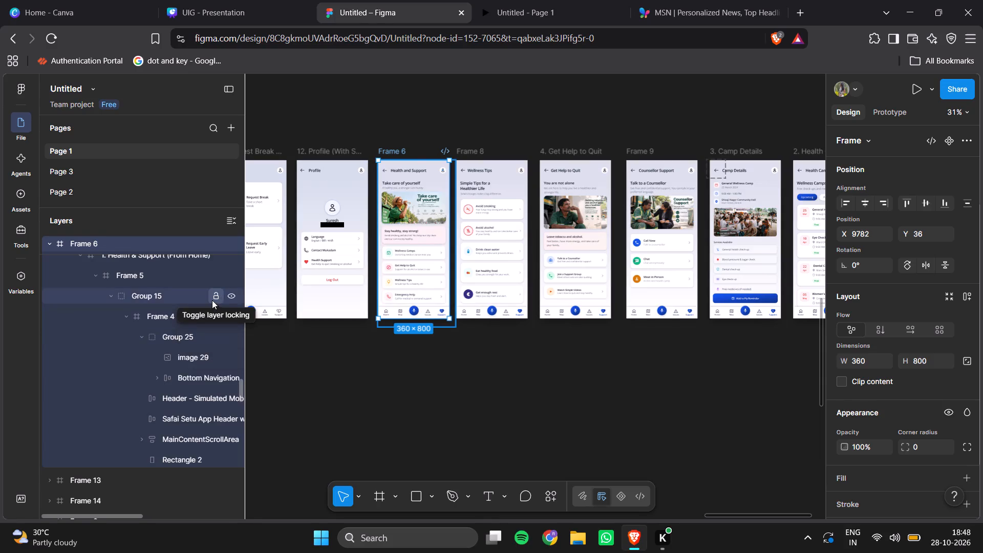
Shrink the height of Frame 4, nested in Frame 6's Group 15, to 799 from its bottom edge.
{"action": "scroll", "coordinate": [212, 300], "scroll_direction": "up", "scroll_amount": 1}
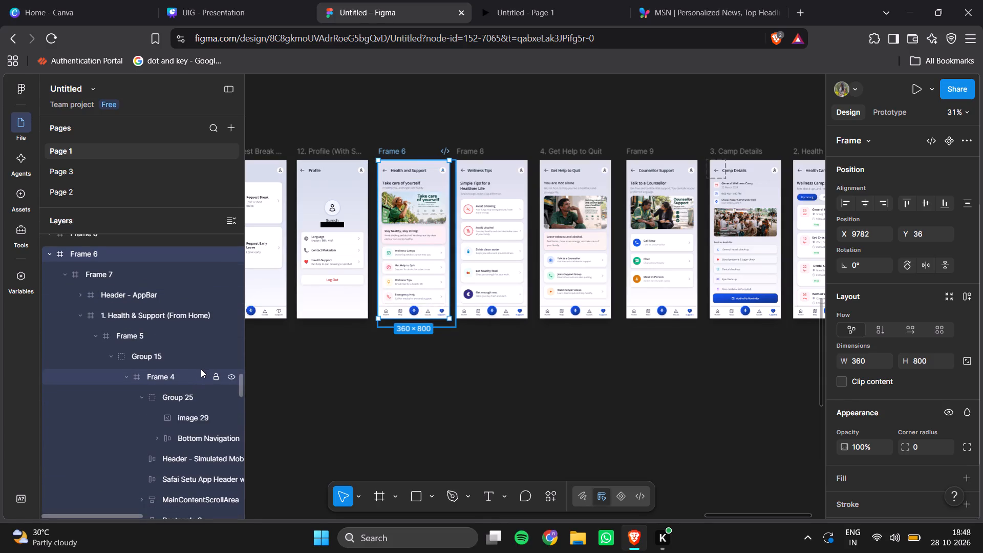
{"action": "left_click", "coordinate": [197, 369]}
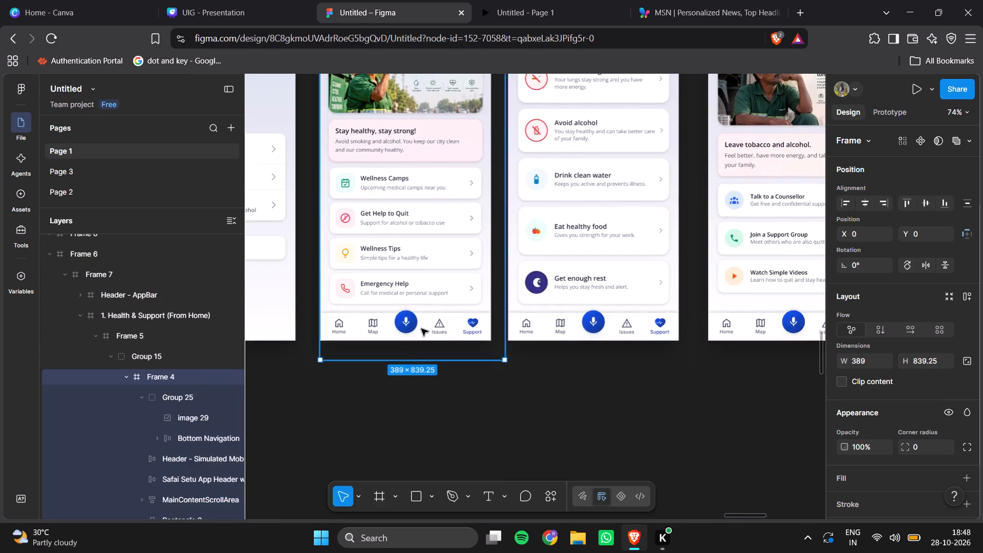
{"action": "left_click_drag", "start_coordinate": [399, 358], "coordinate": [395, 339]}
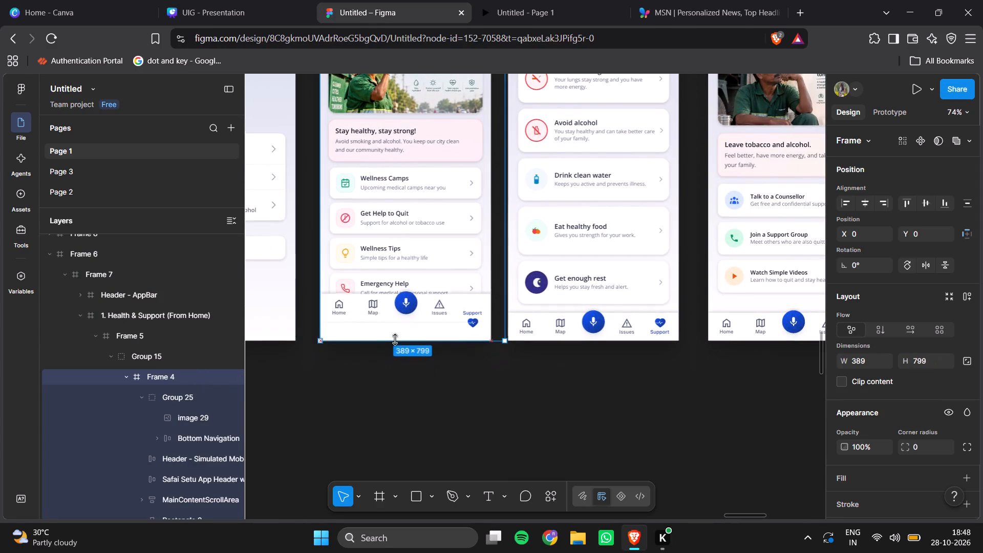
{"action": "left_click_drag", "start_coordinate": [395, 339], "coordinate": [396, 342]}
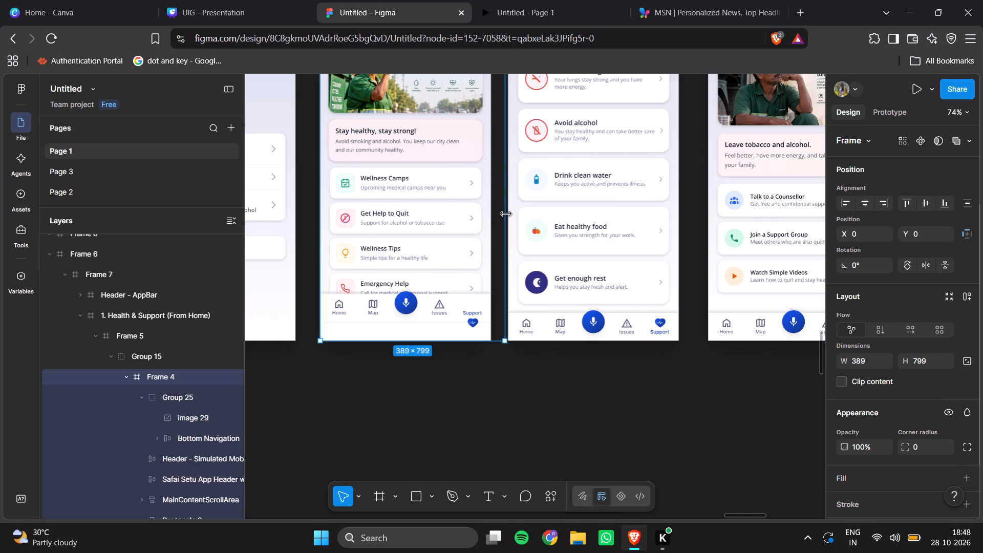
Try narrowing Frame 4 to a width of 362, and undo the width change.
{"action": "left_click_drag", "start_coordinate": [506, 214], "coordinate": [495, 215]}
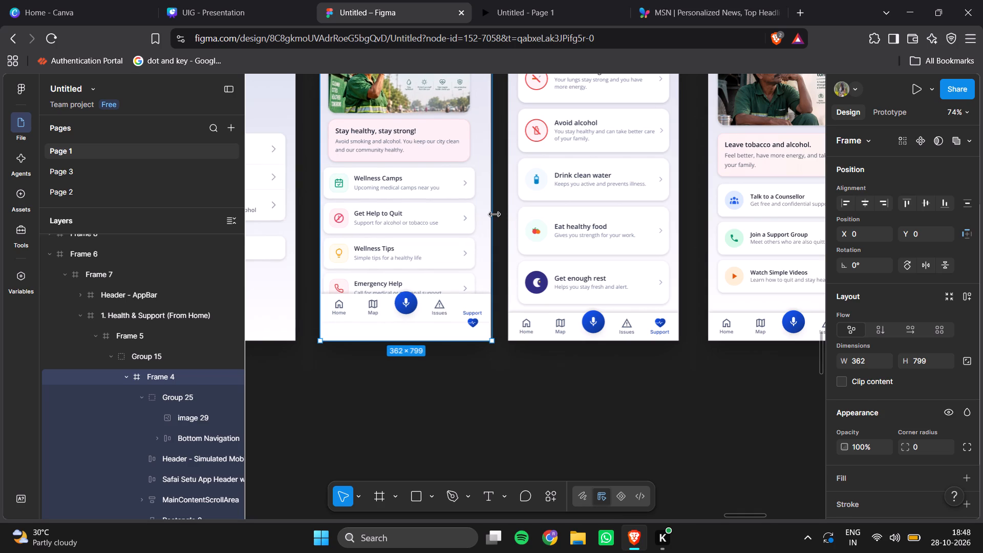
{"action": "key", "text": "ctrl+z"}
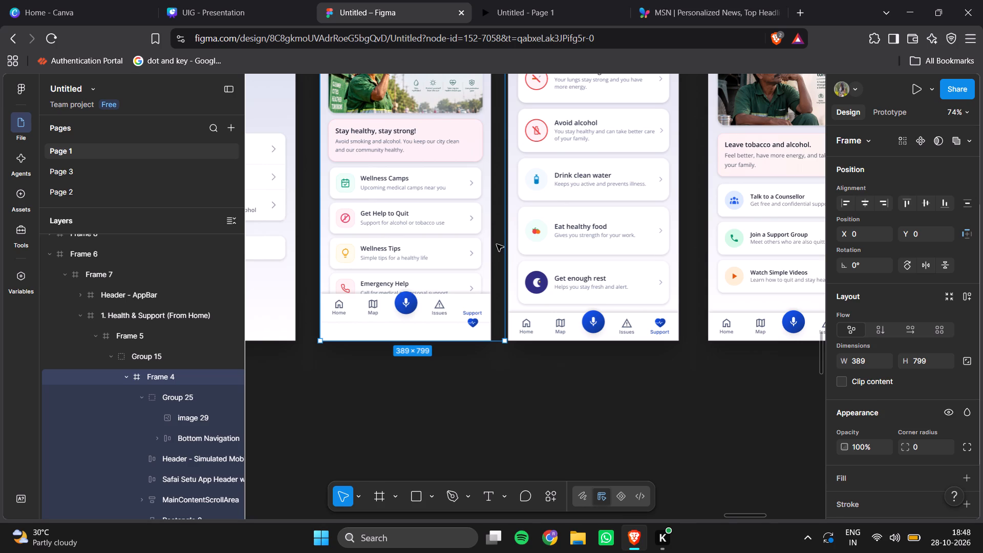
Move the Bottom Navigation bar in Frame 6's Group 25 down to Y 739, aligning it with the screen's bottom edge.
{"action": "left_click", "coordinate": [384, 320], "text": "ctrl"}
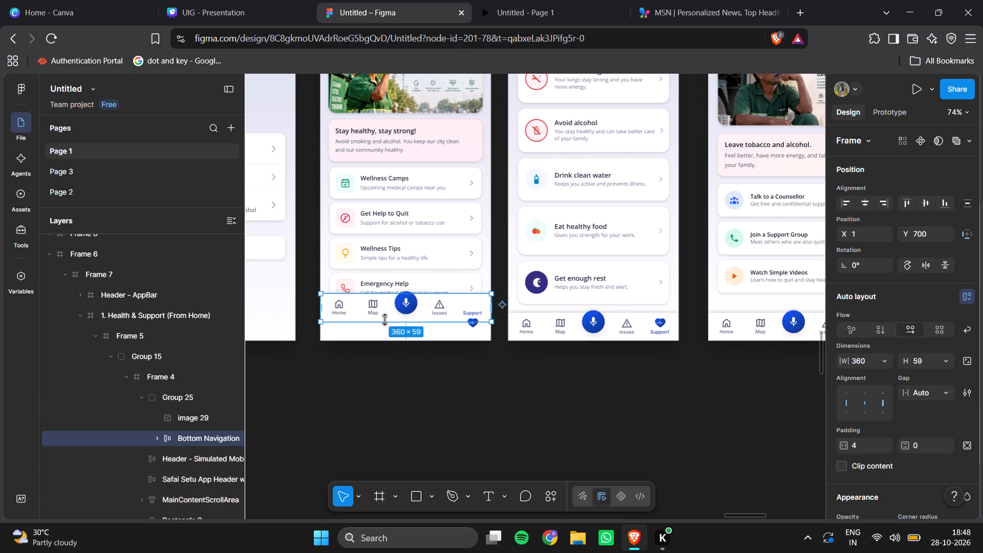
{"action": "key", "text": "Down"}
{"action": "key", "text": "Down"}
{"action": "key", "text": "Down"}
{"action": "key", "text": "Down"}
{"action": "key", "text": "Down"}
{"action": "key", "text": "Down"}
{"action": "key", "text": "Down"}
{"action": "key", "text": "Down"}
{"action": "key", "text": "Down"}
{"action": "key", "text": "Down"}
{"action": "key", "text": "Down"}
{"action": "key", "text": "Down"}
{"action": "key", "text": "Down"}
{"action": "key", "text": "Down"}
{"action": "key", "text": "Down"}
{"action": "key", "text": "Down"}
{"action": "key", "text": "Down"}
{"action": "key", "text": "Down"}
{"action": "key", "text": "Down"}
{"action": "key", "text": "Down"}
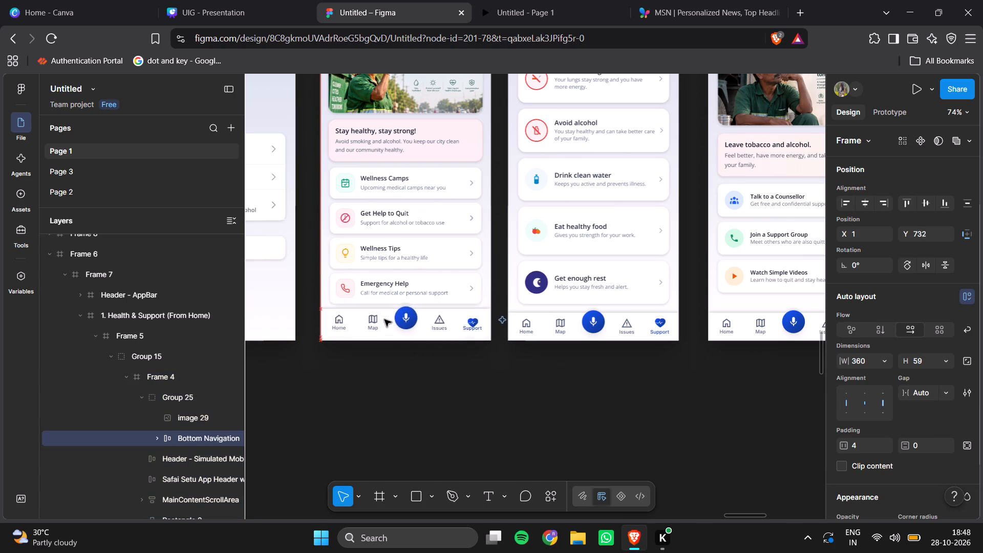
{"action": "key", "text": "Down"}
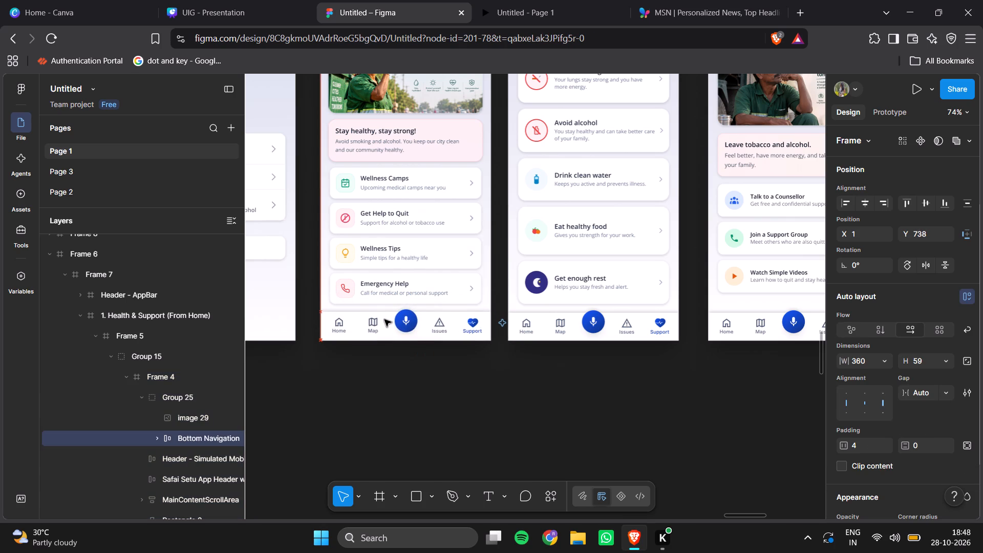
{"action": "key", "text": "Down"}
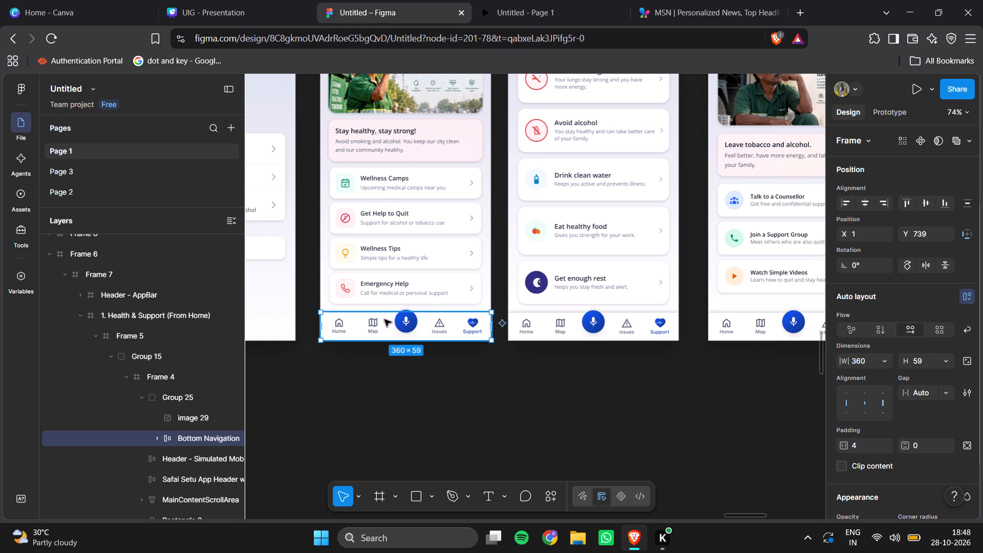
{"action": "left_click", "coordinate": [425, 387]}
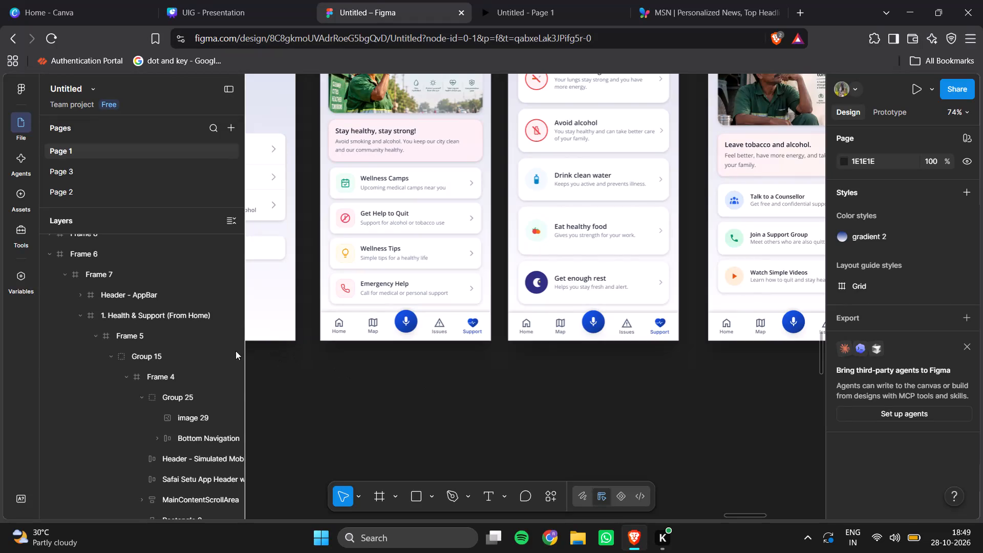
Toggle 1. Health & Support, Header - AppBar, Frame 7, Frame 5, Group 15 and Frame 4 off and on to check what each contributes.
{"action": "left_click", "coordinate": [233, 312]}
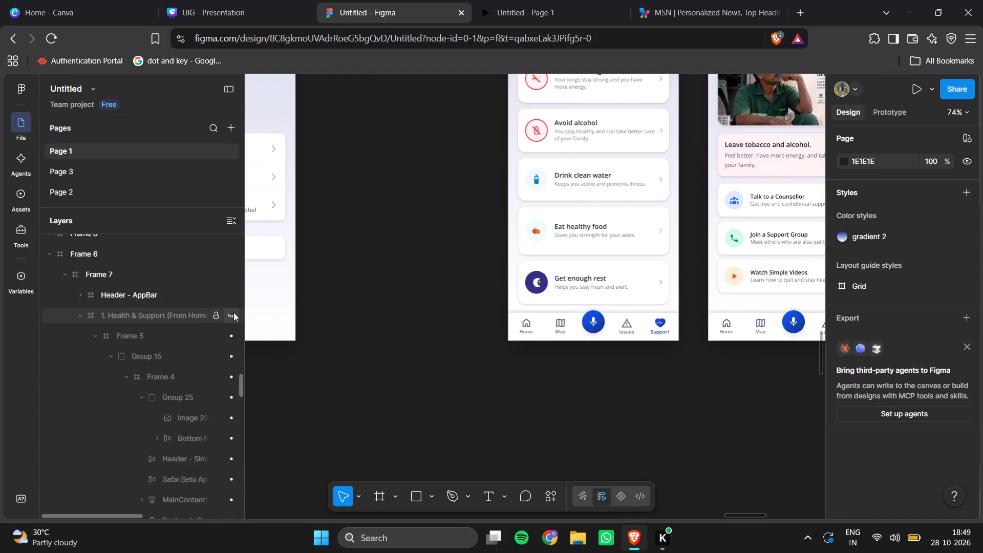
{"action": "left_click", "coordinate": [233, 312]}
{"action": "left_click", "coordinate": [227, 297]}
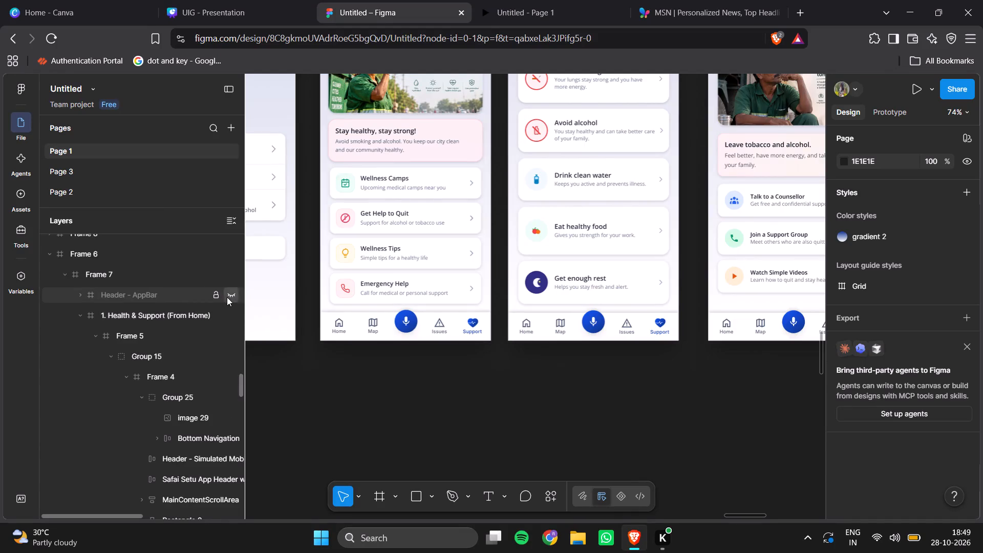
{"action": "left_click", "coordinate": [227, 297]}
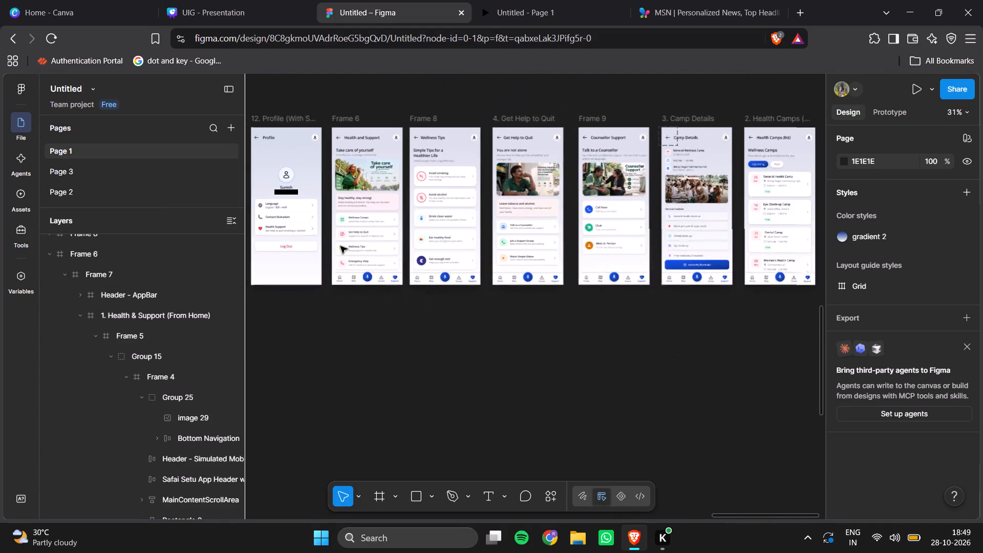
{"action": "left_click", "coordinate": [233, 278]}
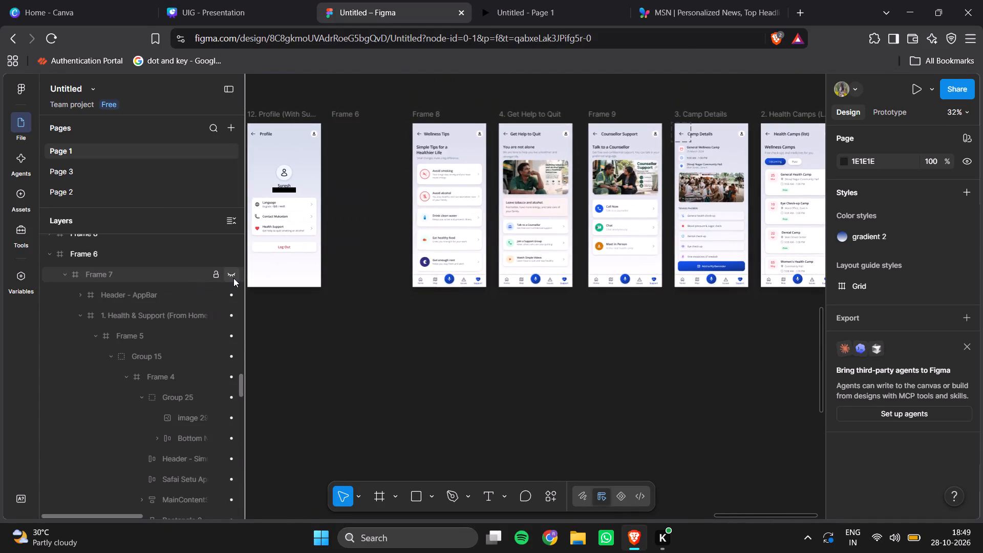
{"action": "left_click", "coordinate": [233, 278]}
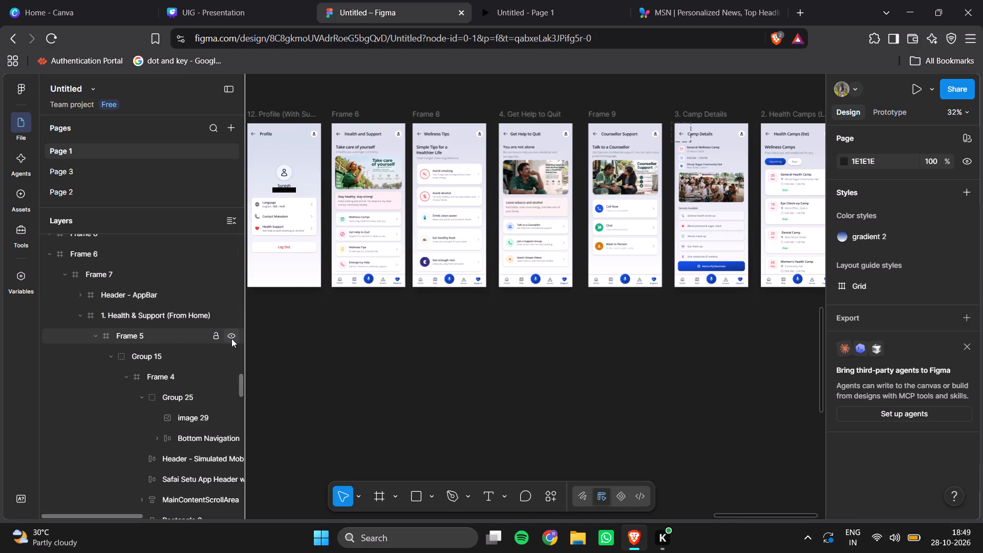
{"action": "left_click", "coordinate": [231, 338]}
{"action": "left_click", "coordinate": [231, 338]}
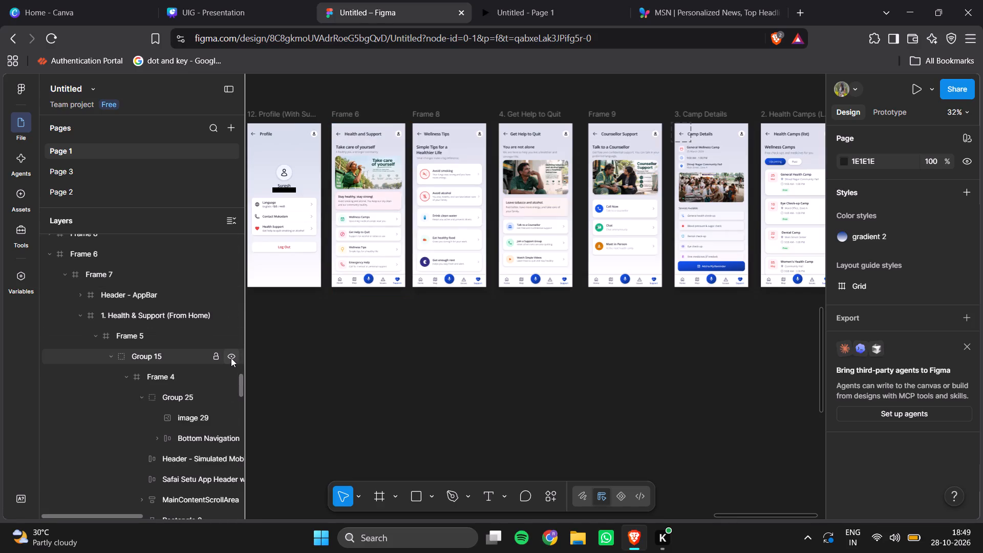
{"action": "left_click", "coordinate": [231, 357]}
{"action": "left_click", "coordinate": [231, 357]}
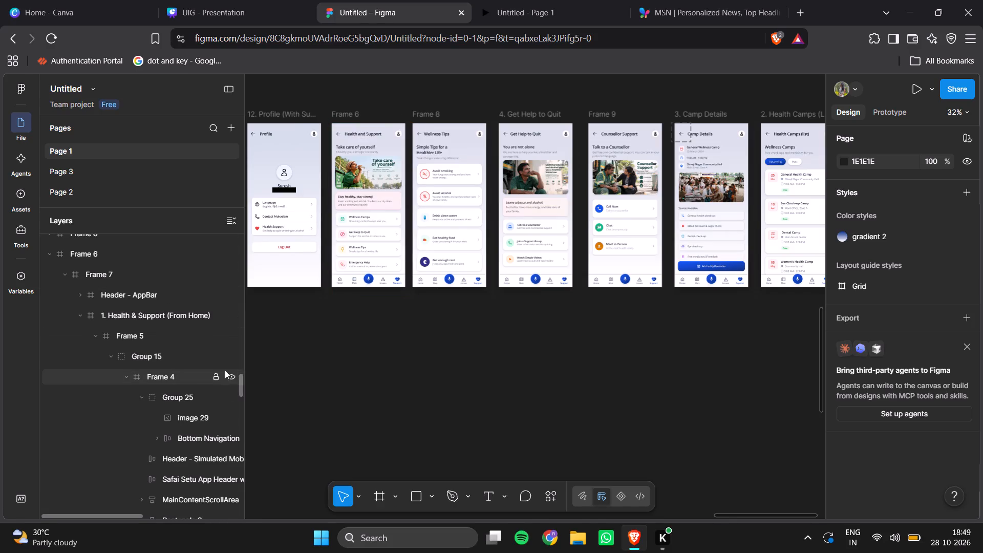
{"action": "left_click", "coordinate": [230, 377]}
{"action": "left_click", "coordinate": [230, 377]}
Inspect the extents of Group 25, Frame 4 and Group 15, and toggle Frame 4 and Header - Simulated Mob off and on.
{"action": "left_click", "coordinate": [180, 394]}
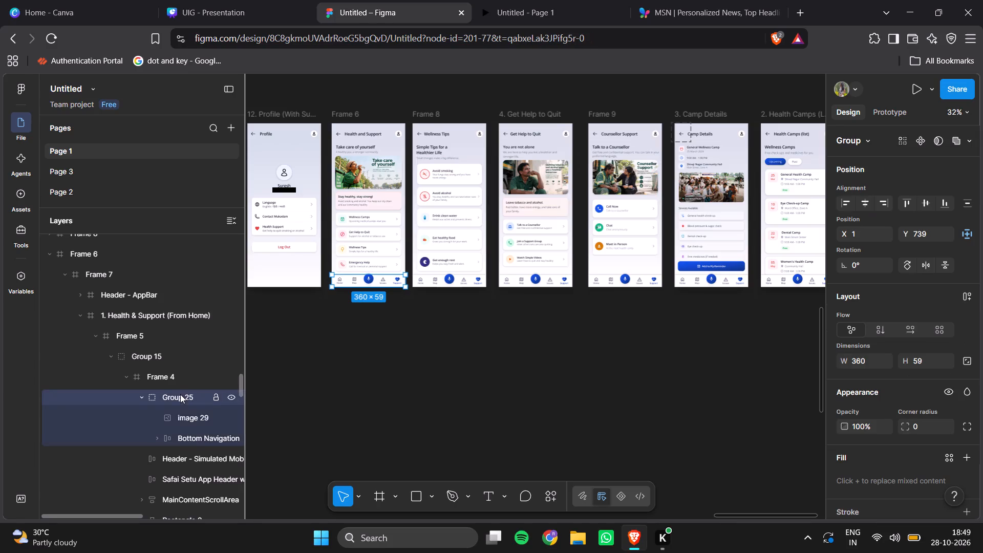
{"action": "left_click", "coordinate": [164, 380]}
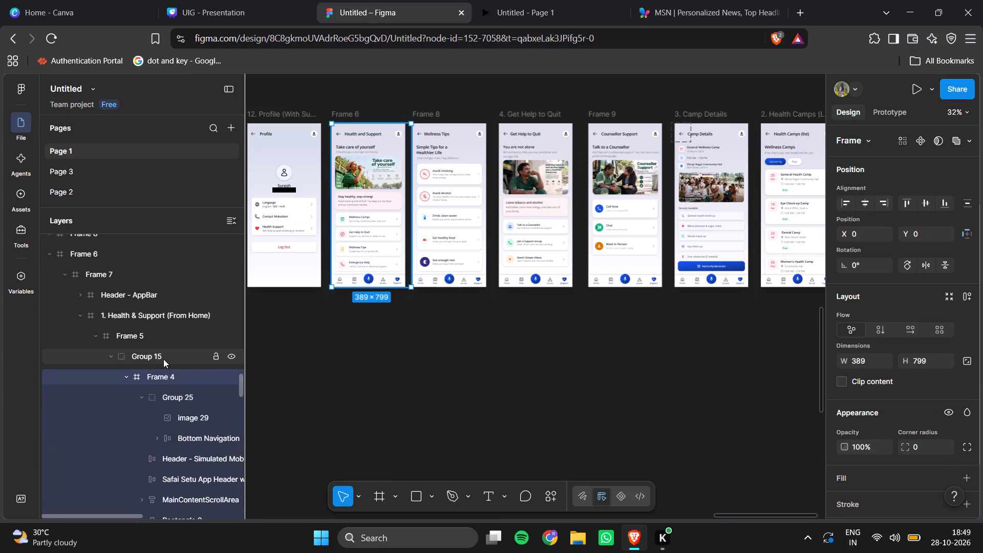
{"action": "left_click", "coordinate": [163, 359]}
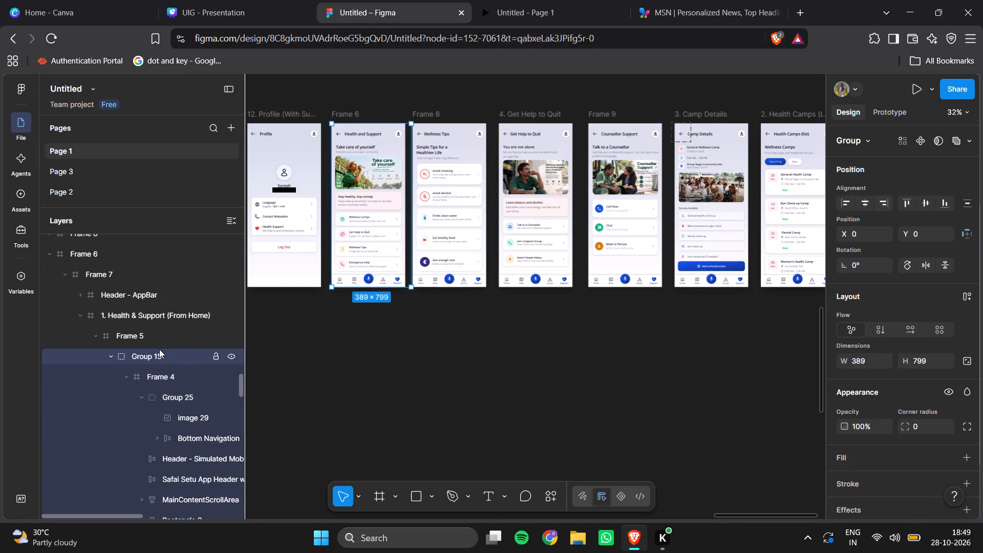
{"action": "left_click", "coordinate": [324, 392]}
{"action": "left_click", "coordinate": [165, 375]}
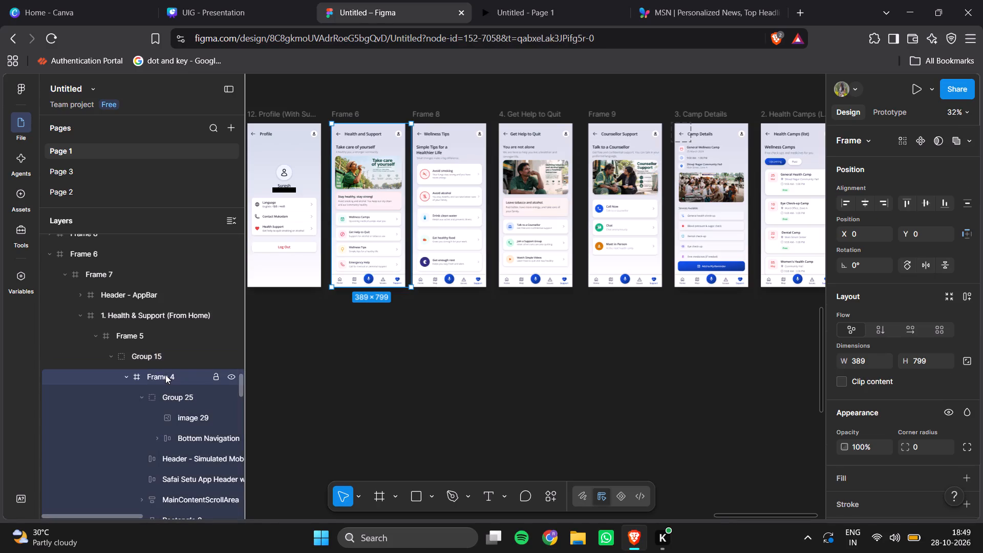
{"action": "double_click", "coordinate": [226, 380]}
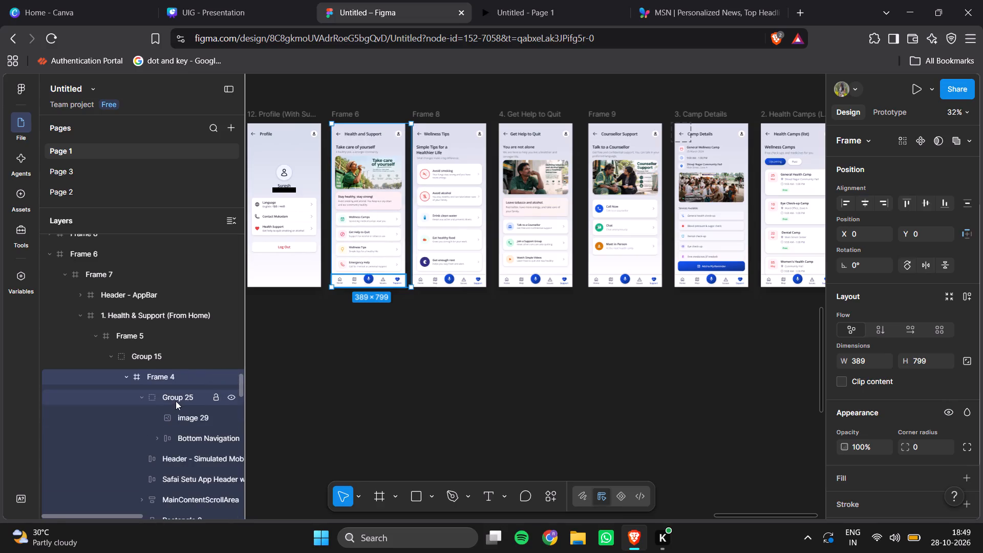
{"action": "left_click", "coordinate": [175, 398]}
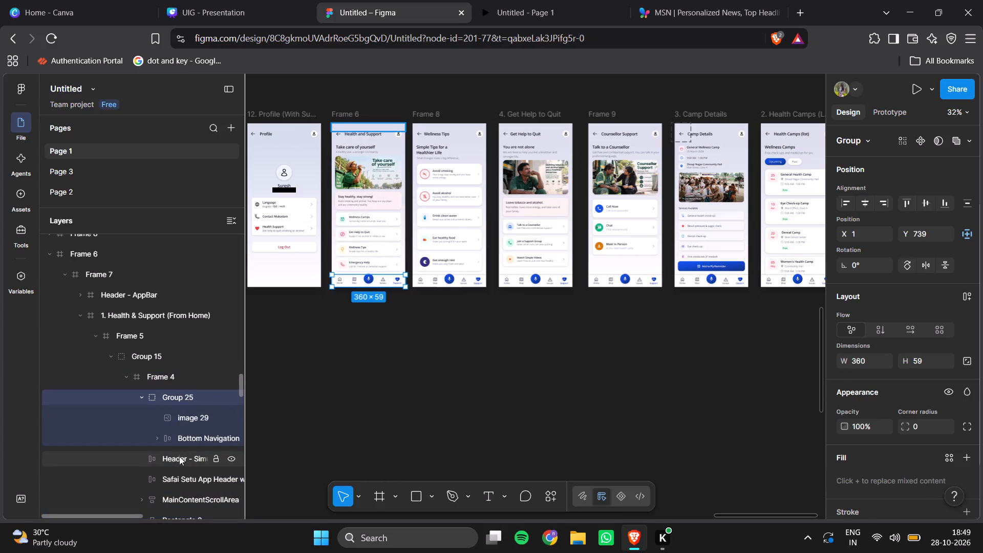
{"action": "left_click", "coordinate": [179, 456]}
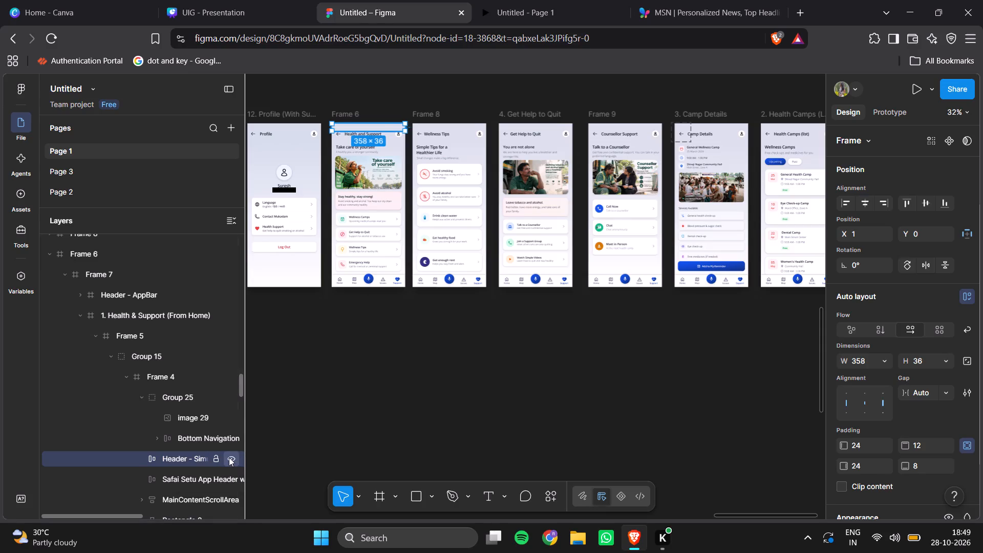
{"action": "left_click", "coordinate": [229, 457]}
{"action": "left_click", "coordinate": [229, 457]}
Toggle the MainContentScrollArea and Rectangle 2 layers in Frame 4 off and on to check their effect on the screen.
{"action": "scroll", "coordinate": [211, 476], "scroll_direction": "down", "scroll_amount": 1}
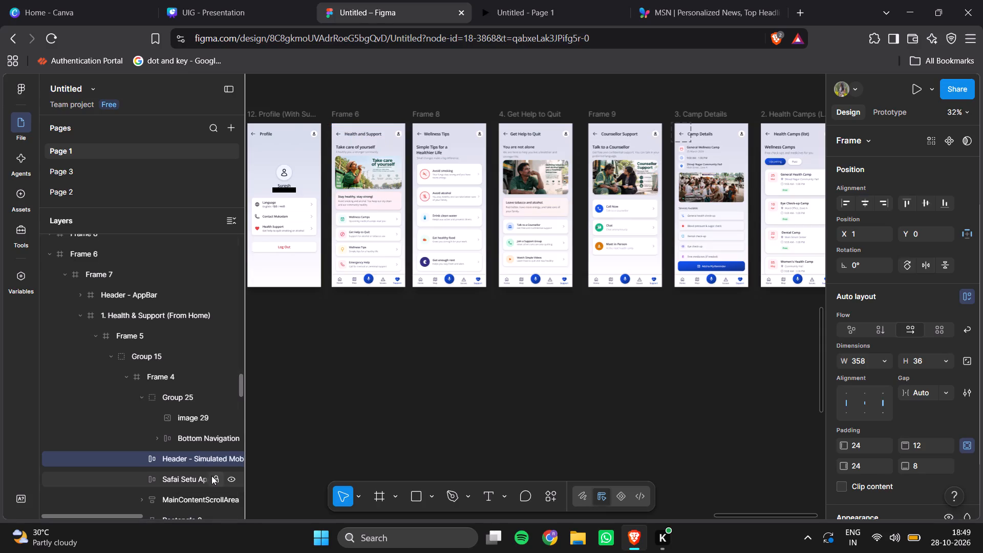
{"action": "scroll", "coordinate": [211, 476], "scroll_direction": "down", "scroll_amount": 1}
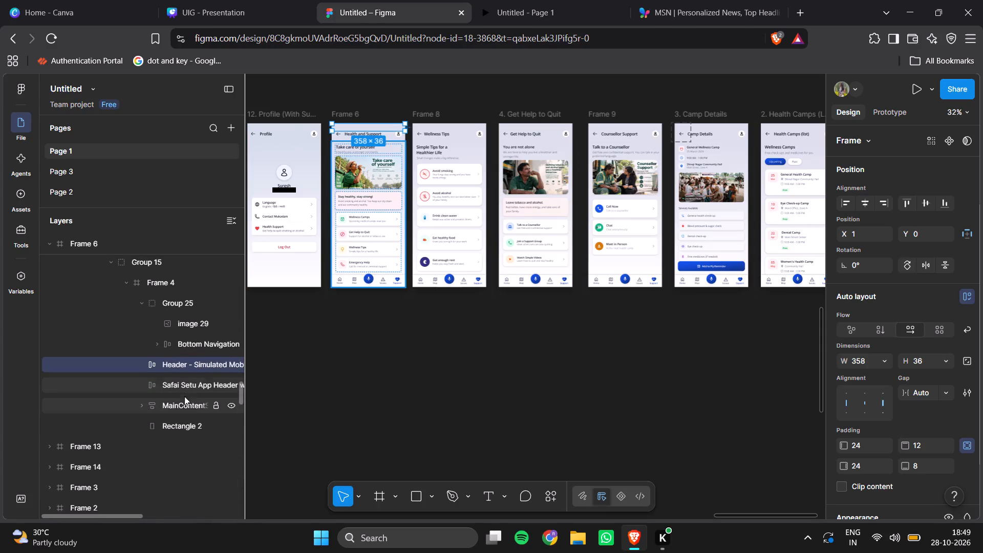
{"action": "left_click", "coordinate": [189, 410]}
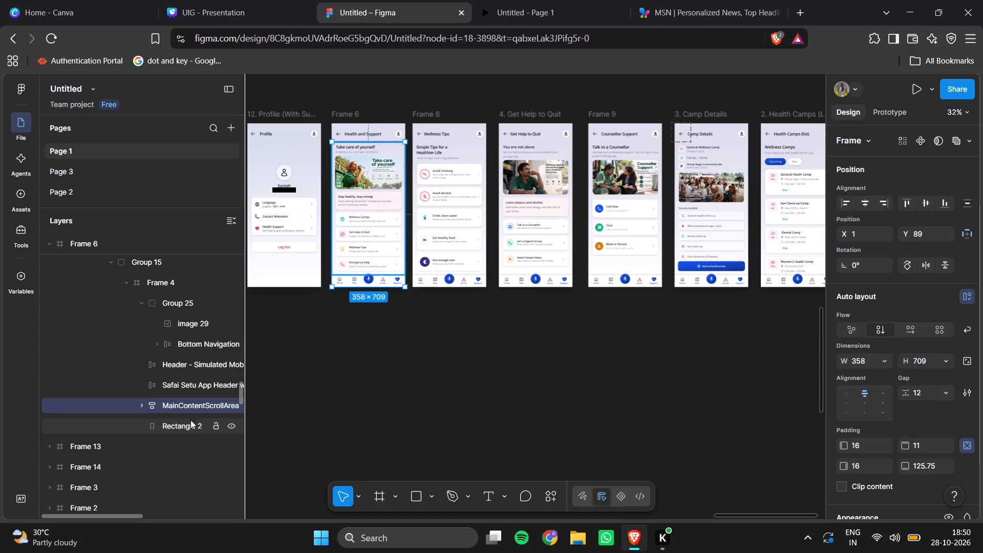
{"action": "left_click", "coordinate": [236, 405]}
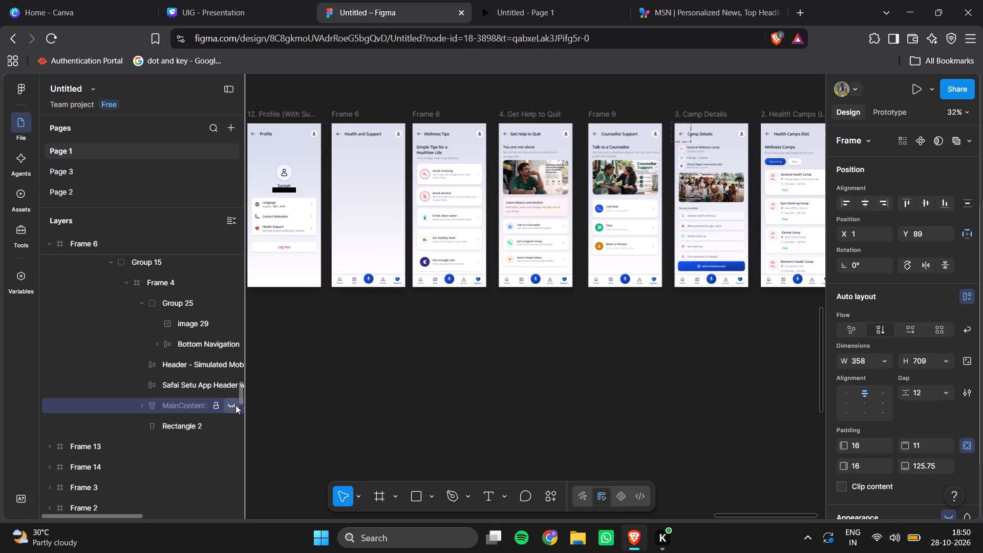
{"action": "left_click", "coordinate": [236, 405]}
{"action": "left_click", "coordinate": [174, 424]}
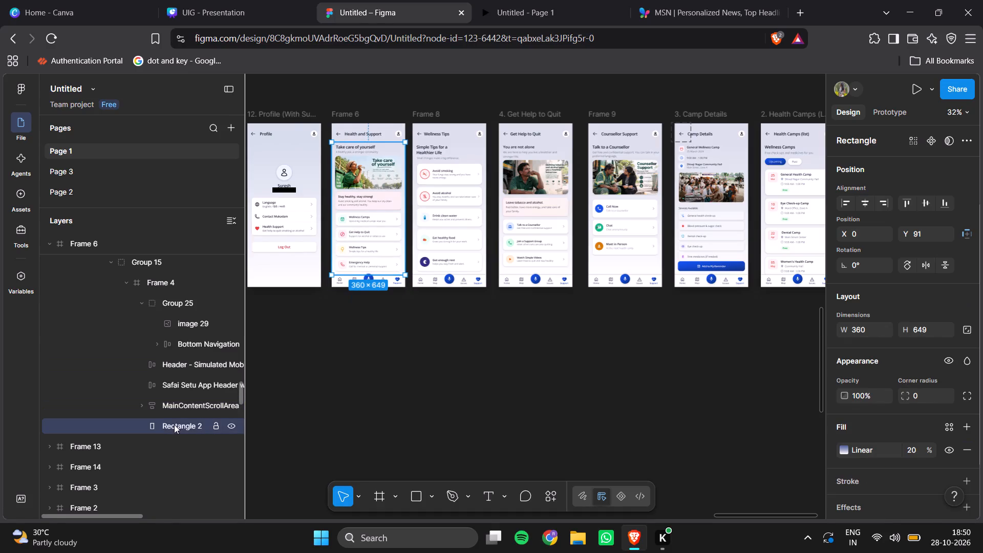
{"action": "left_click", "coordinate": [232, 422]}
{"action": "left_click", "coordinate": [232, 422]}
{"action": "left_click", "coordinate": [417, 369]}
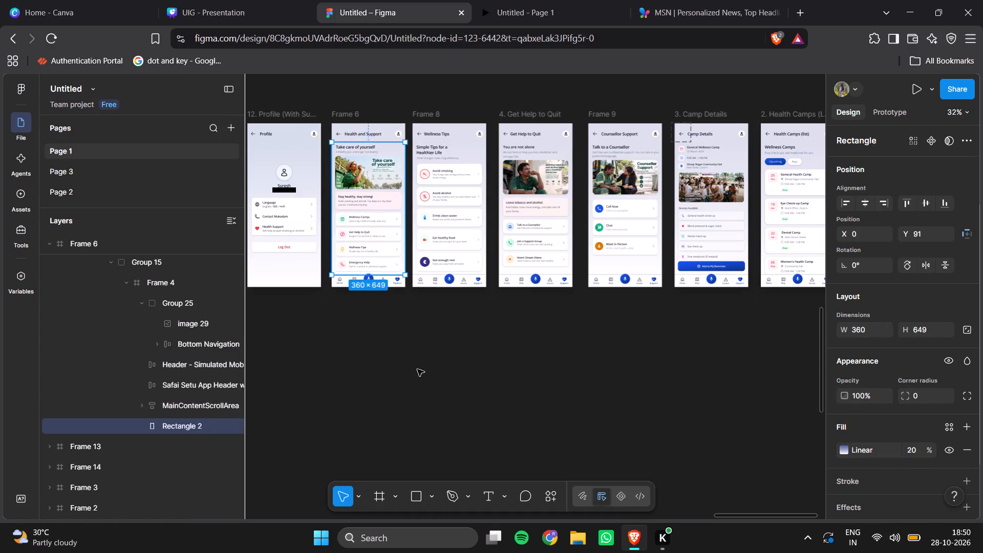
{"action": "scroll", "coordinate": [414, 227], "scroll_direction": "up", "scroll_amount": 1}
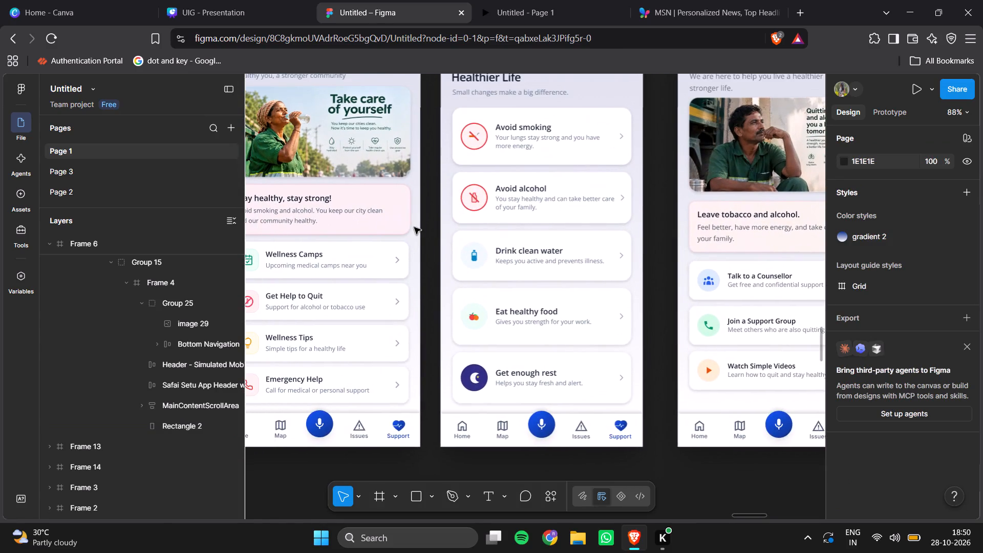
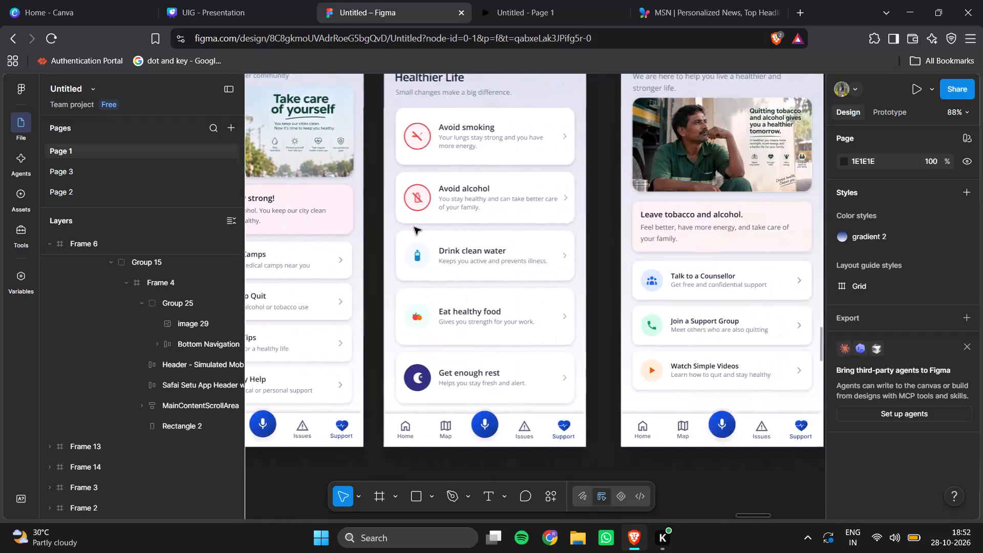
Move the Start Cleaning button in Frame 13 down to Y 584.
{"action": "scroll", "coordinate": [414, 227], "scroll_direction": "right", "scroll_amount": 11}
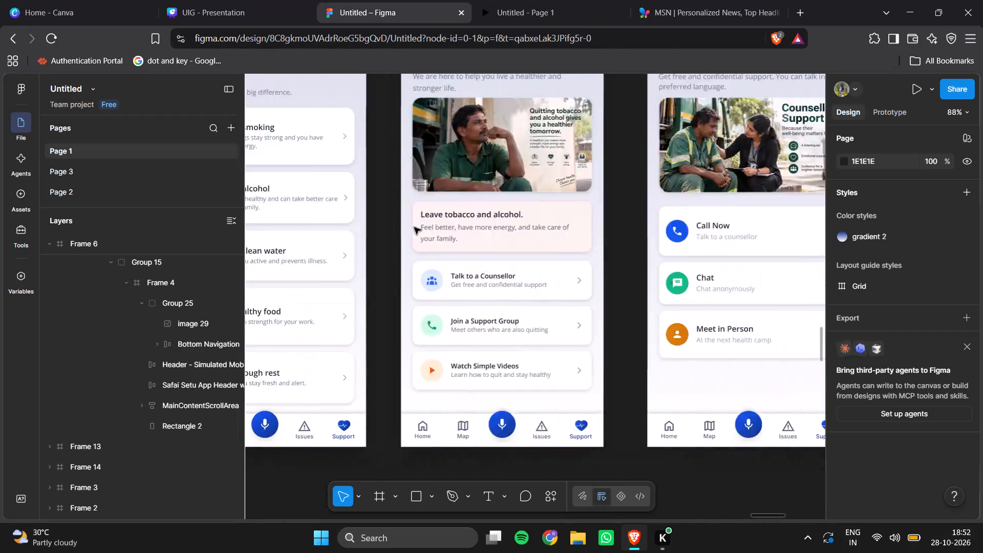
{"action": "scroll", "coordinate": [414, 227], "scroll_direction": "right", "scroll_amount": 18}
{"action": "scroll", "coordinate": [414, 227], "scroll_direction": "left", "scroll_amount": 1}
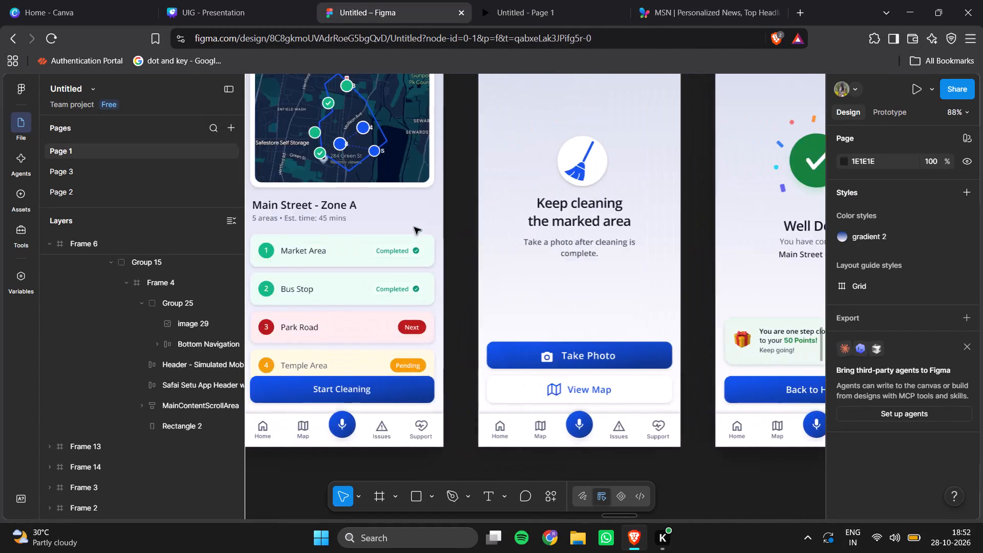
{"action": "scroll", "coordinate": [414, 227], "scroll_direction": "left", "scroll_amount": 1}
{"action": "scroll", "coordinate": [414, 227], "scroll_direction": "right", "scroll_amount": 6}
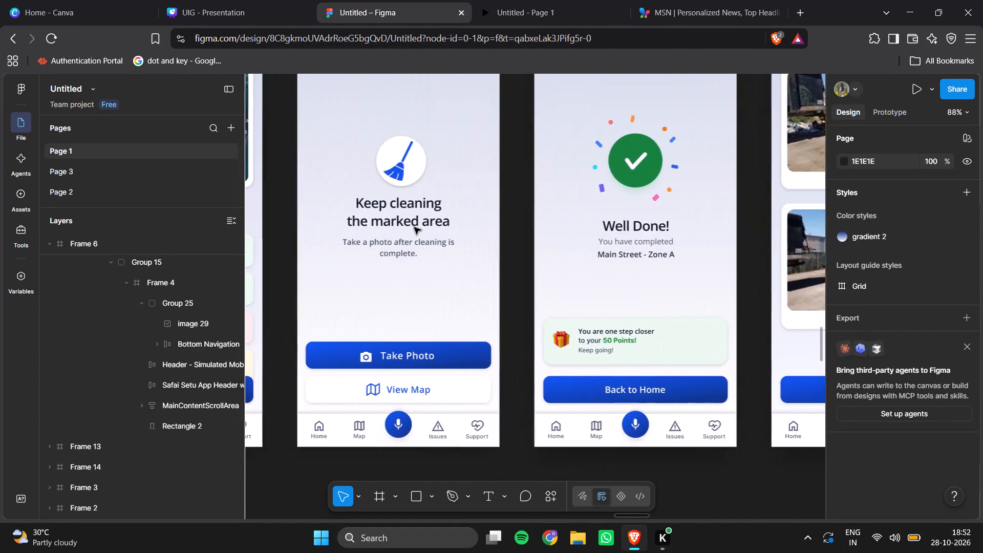
{"action": "scroll", "coordinate": [414, 227], "scroll_direction": "right", "scroll_amount": 2}
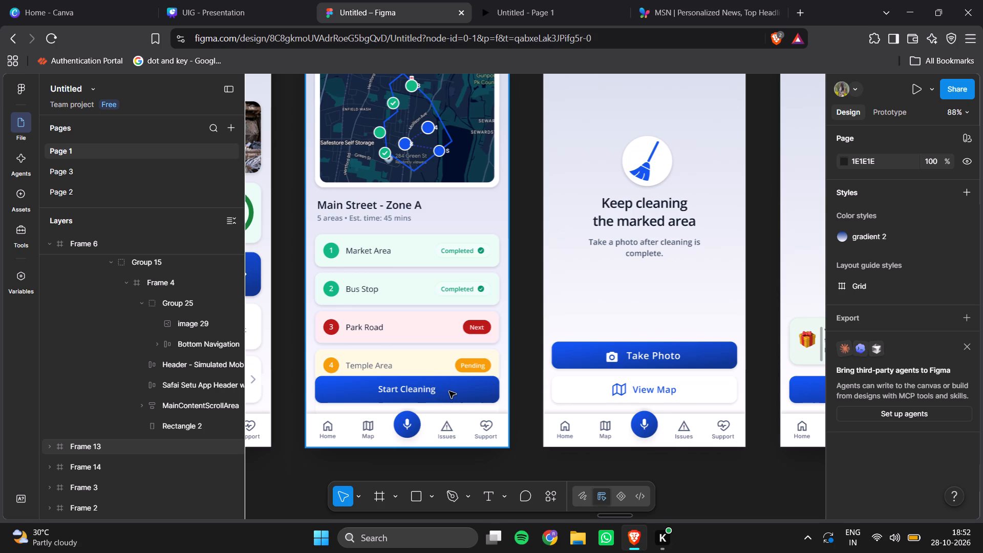
{"action": "left_click", "coordinate": [480, 395]}
{"action": "left_click", "coordinate": [480, 395]}
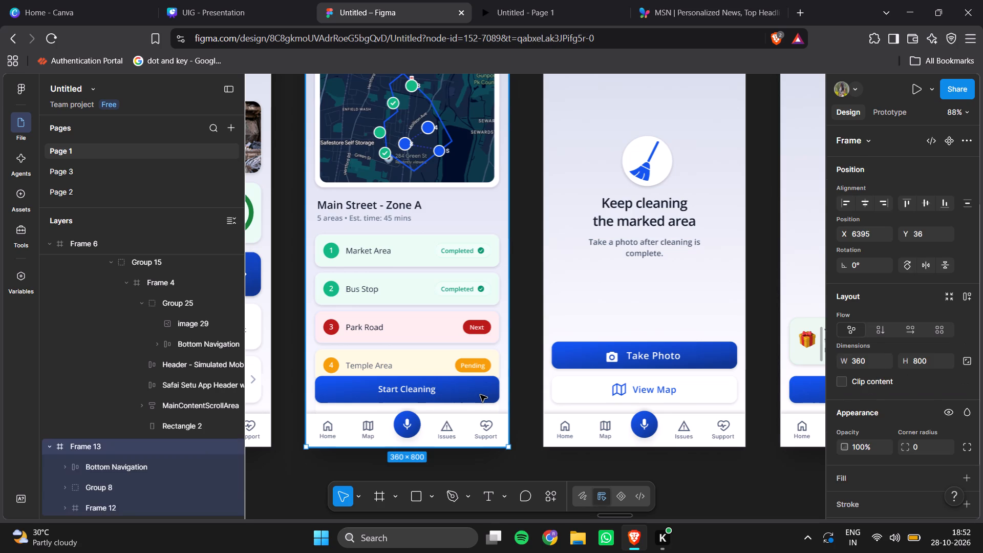
{"action": "left_click", "coordinate": [466, 397], "text": "ctrl"}
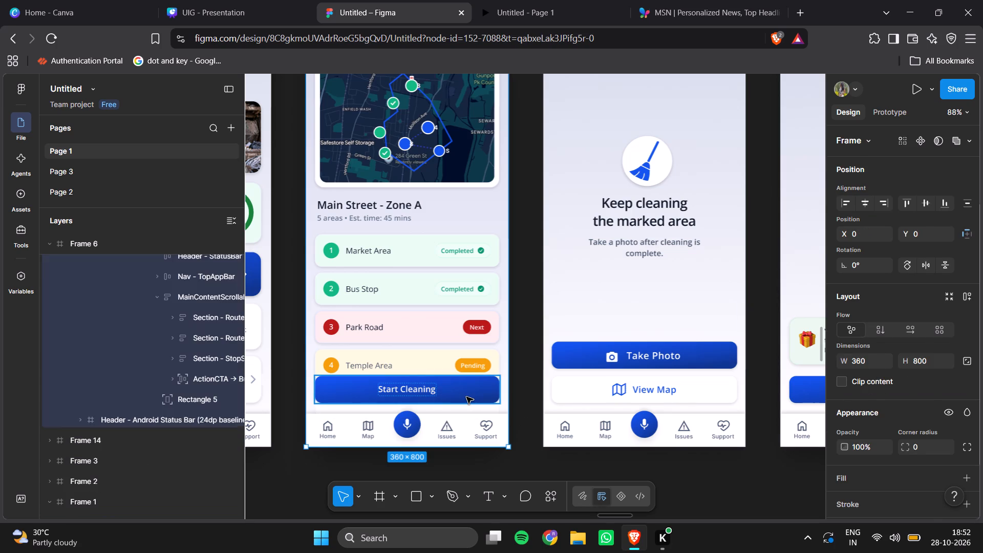
{"action": "key", "text": "Down"}
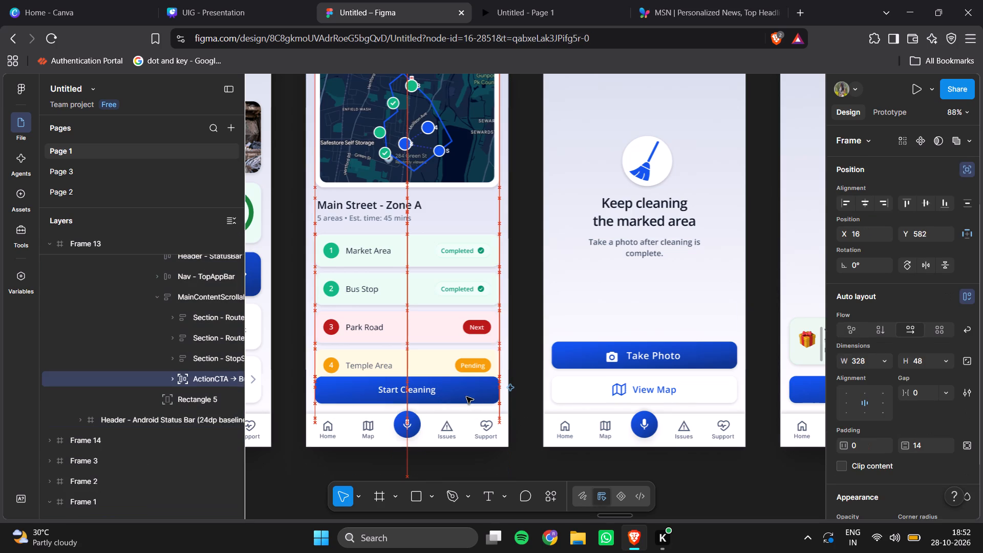
{"action": "key", "text": "Down"}
{"action": "key", "text": "Down"}
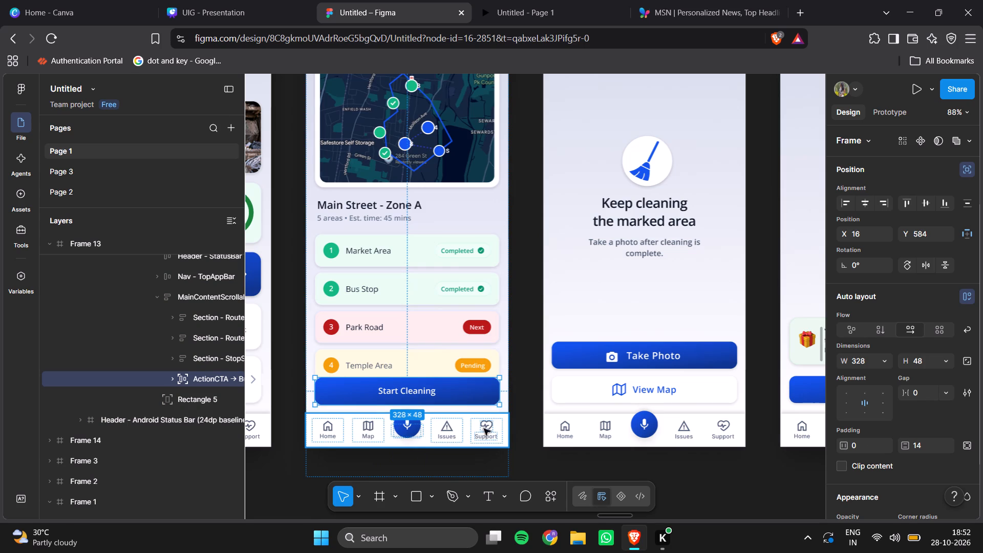
Shorten the MainContentScrollArea in Frame 13 to a height of 707 so it ends at the screen's bottom edge.
{"action": "left_click", "coordinate": [506, 361]}
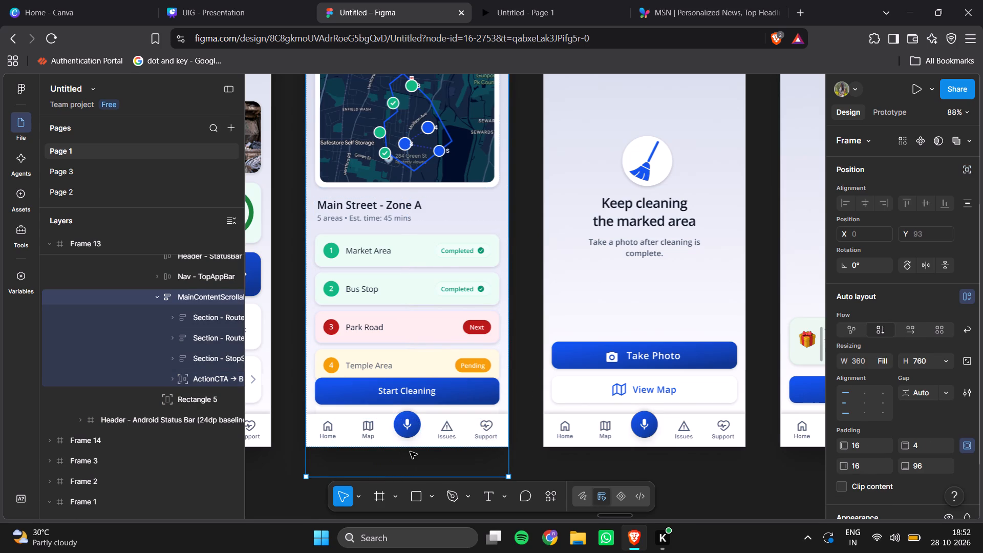
{"action": "left_click_drag", "start_coordinate": [341, 476], "coordinate": [341, 450]}
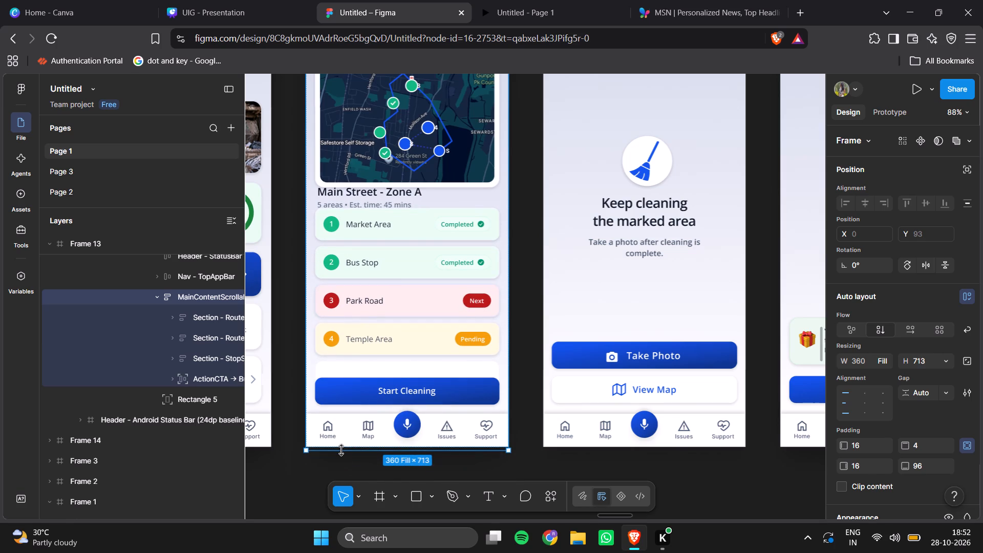
{"action": "left_click_drag", "start_coordinate": [341, 450], "coordinate": [338, 445]}
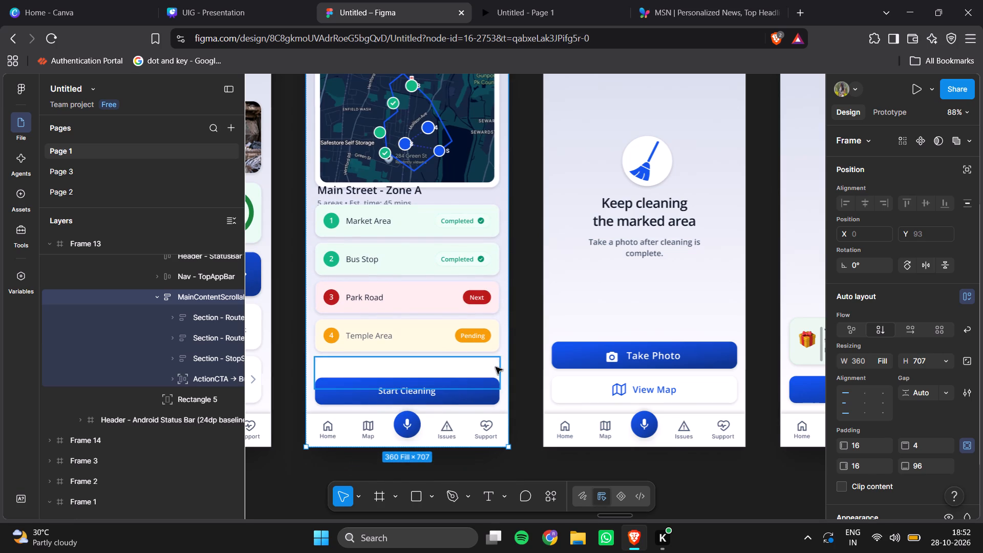
Delete the empty Stop 5 row below Temple Area in Frame 13's stop list.
{"action": "left_click", "coordinate": [470, 371], "text": "ctrl"}
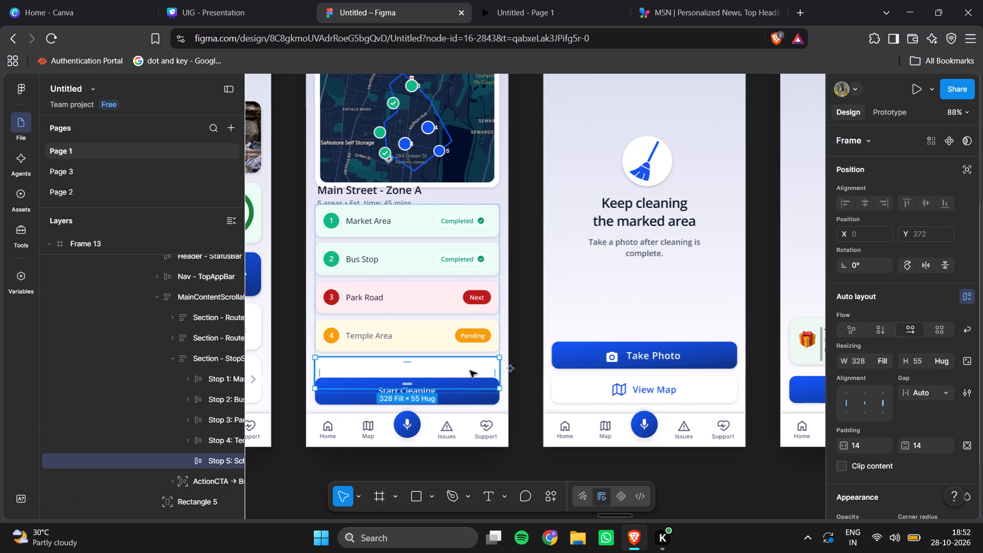
{"action": "key", "text": "BackSpace"}
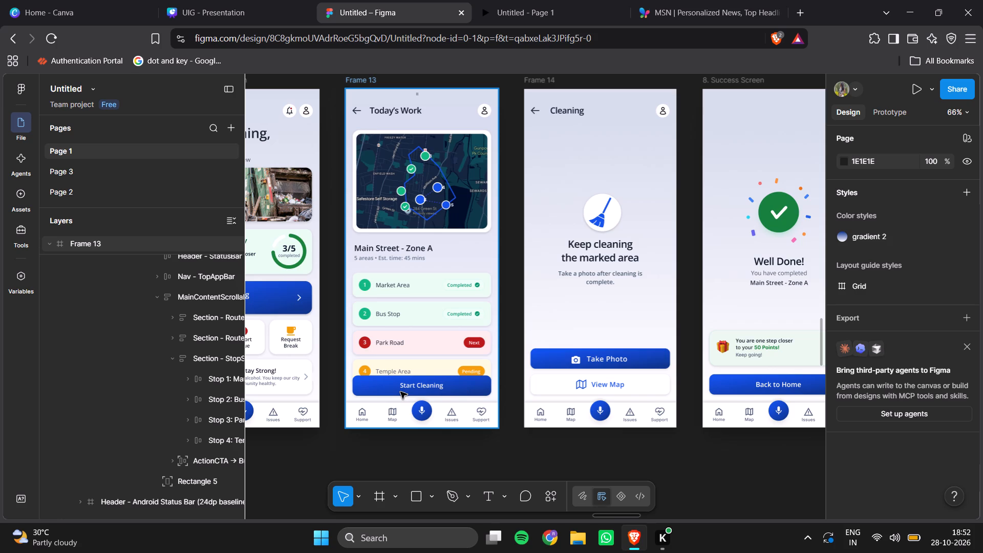
Move the loose back arrow and Today's Work title off Frame 13 and drop them over its map so they nest inside the frame.
{"action": "left_click", "coordinate": [415, 108]}
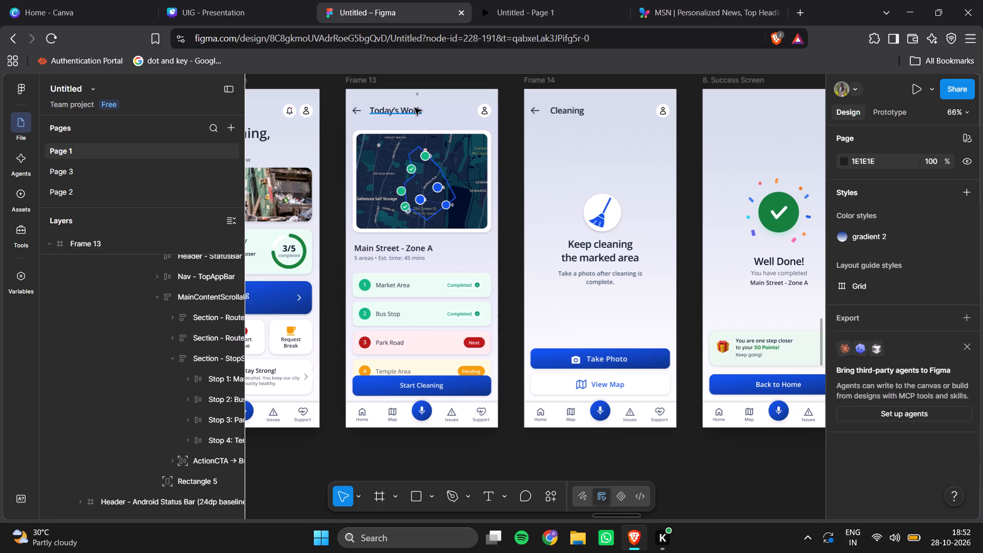
{"action": "left_click", "coordinate": [507, 137]}
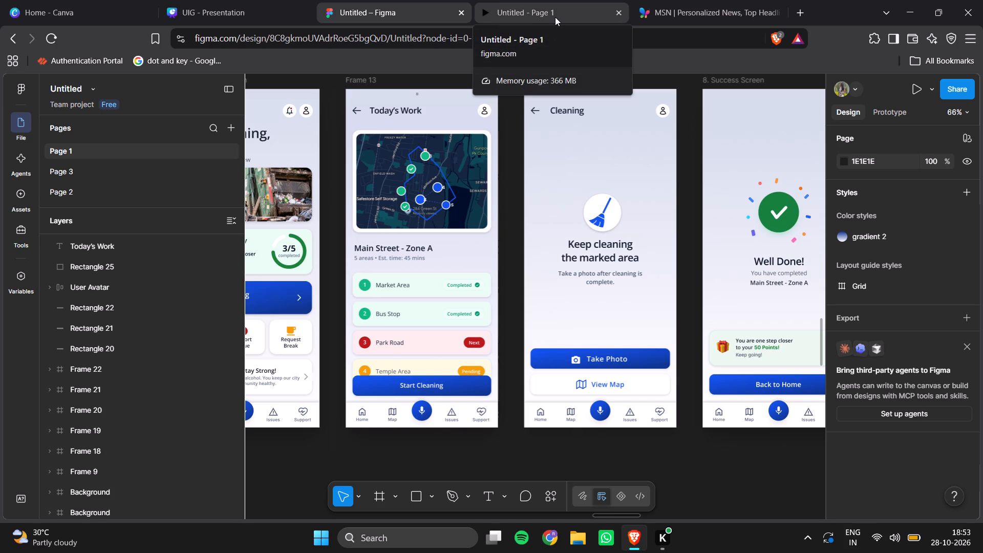
{"action": "left_click", "coordinate": [382, 105]}
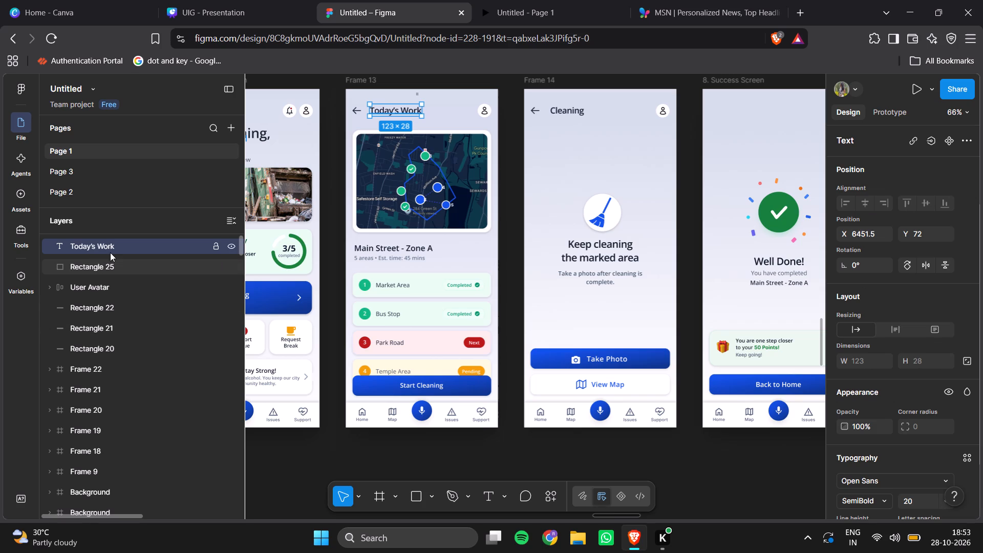
{"action": "left_click", "coordinate": [156, 246]}
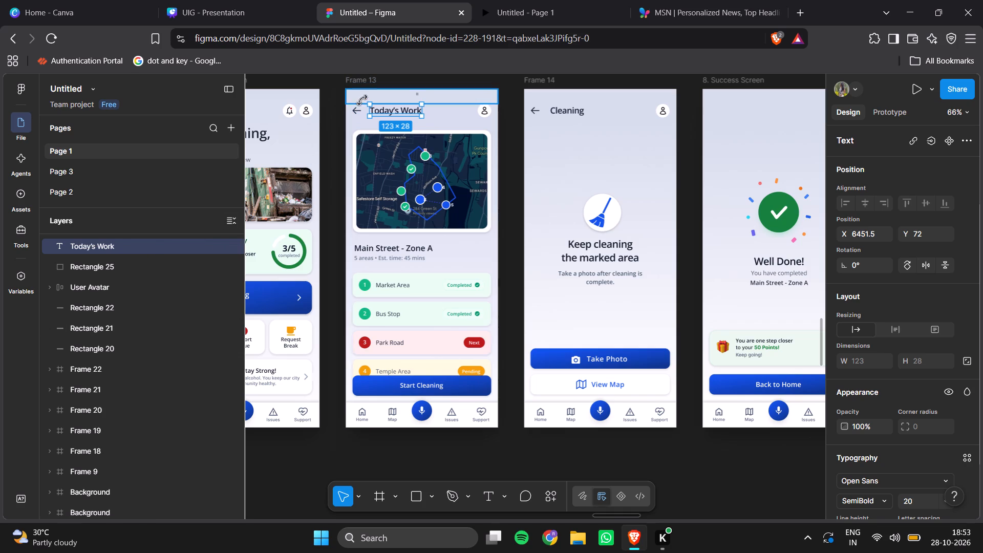
{"action": "left_click", "coordinate": [392, 111], "text": "shift"}
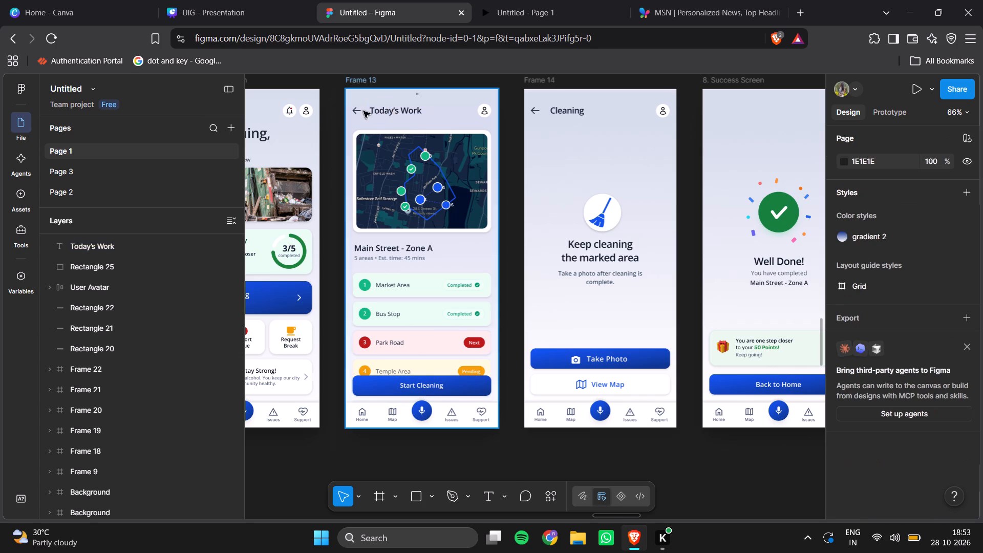
{"action": "left_click", "coordinate": [356, 112], "text": "shift"}
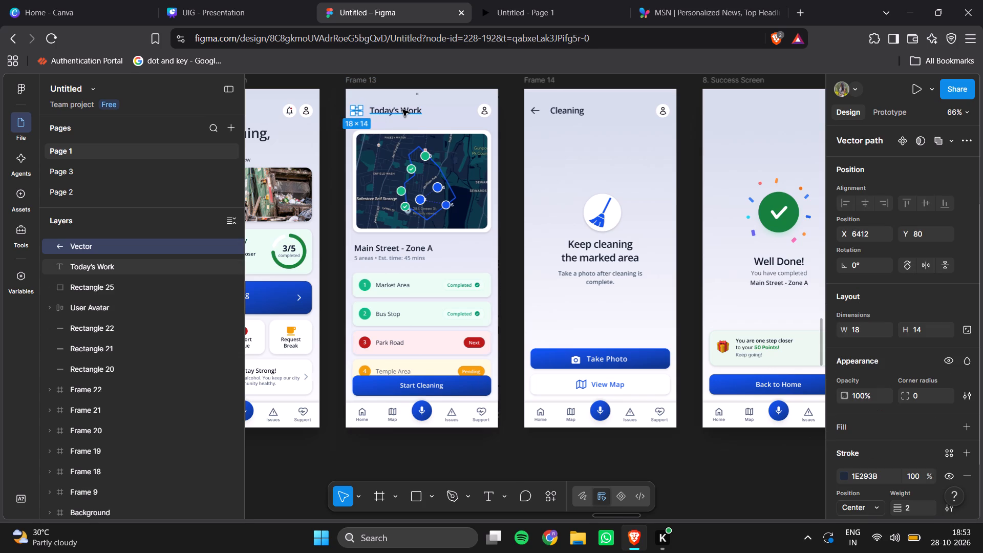
{"action": "left_click", "coordinate": [402, 110], "text": "ctrl+shift"}
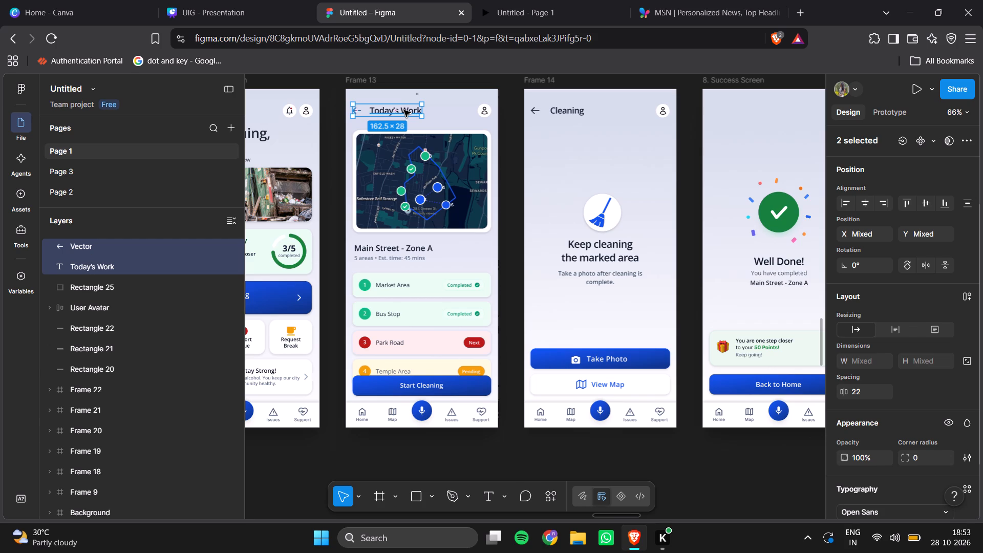
{"action": "left_click_drag", "start_coordinate": [404, 110], "coordinate": [543, 140], "text": "shift"}
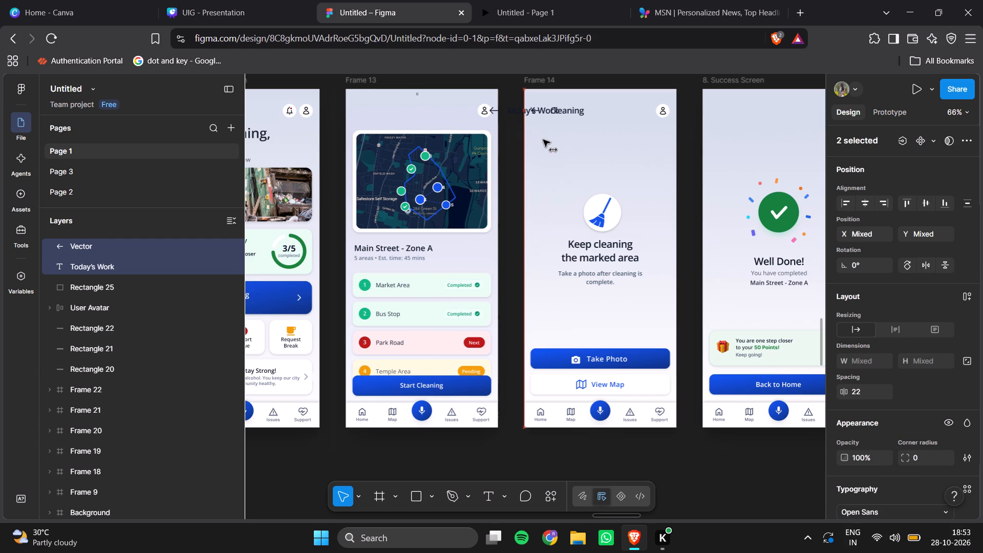
{"action": "left_click_drag", "start_coordinate": [543, 140], "coordinate": [455, 360], "text": "shift"}
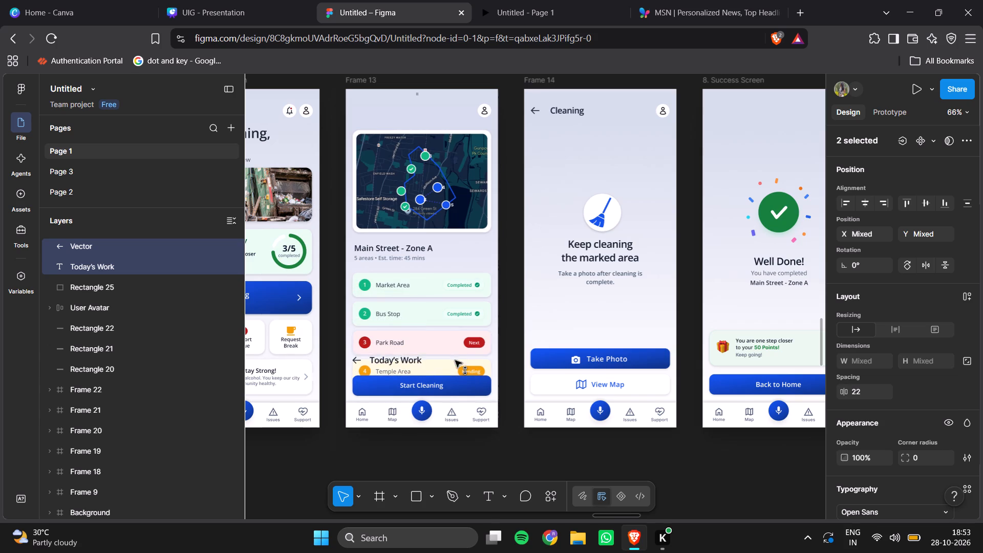
{"action": "left_click_drag", "start_coordinate": [455, 360], "coordinate": [336, 454], "text": "shift"}
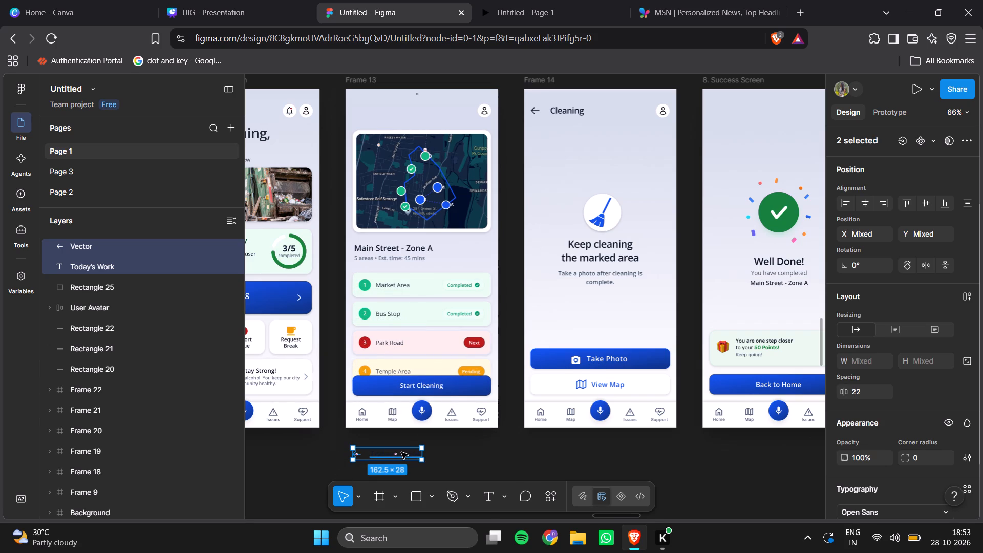
{"action": "left_click_drag", "start_coordinate": [401, 452], "coordinate": [411, 178], "text": "shift"}
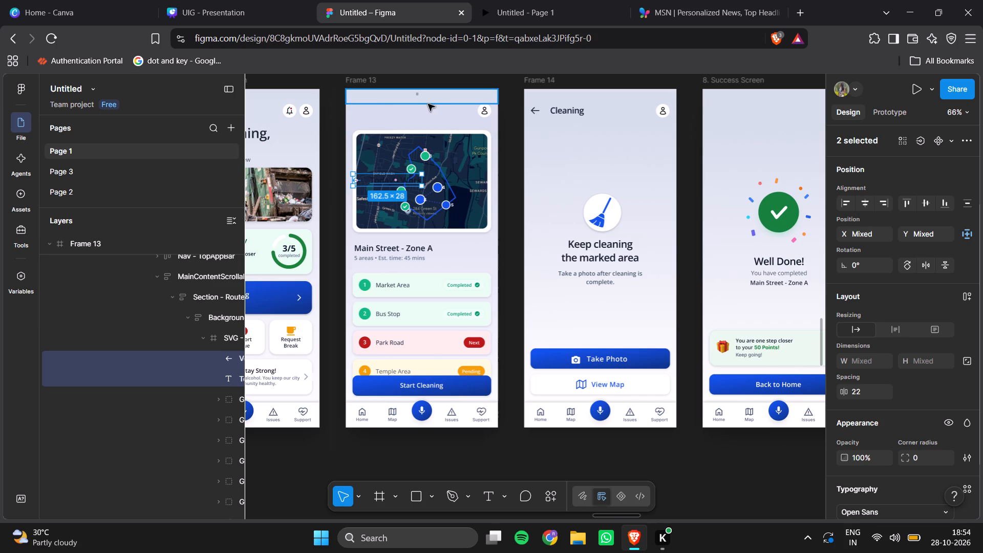
Move the back arrow and Today's Work title up to Frame 13's header row and try bringing them to the front.
{"action": "key", "text": "shift+Up"}
{"action": "key", "text": "shift+Up"}
{"action": "key", "text": "shift+Up"}
{"action": "key", "text": "shift+Up"}
{"action": "key", "text": "shift+Up"}
{"action": "key", "text": "shift+Up"}
{"action": "key", "text": "shift+Up"}
{"action": "key", "text": "shift+Up"}
{"action": "key", "text": "shift+Up"}
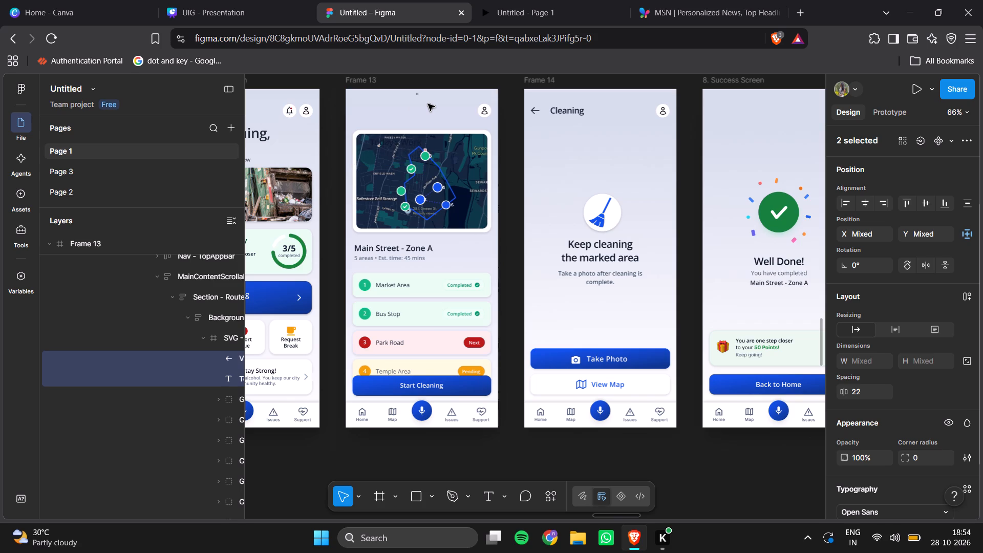
{"action": "key", "text": "shift+Up"}
{"action": "key", "text": "shift+Up"}
{"action": "key", "text": "shift+Up"}
{"action": "key", "text": "shift+Up"}
{"action": "key", "text": "shift+Up"}
{"action": "key", "text": "shift+Up"}
{"action": "key", "text": "shift+Up"}
{"action": "type", "text": "]]]"}
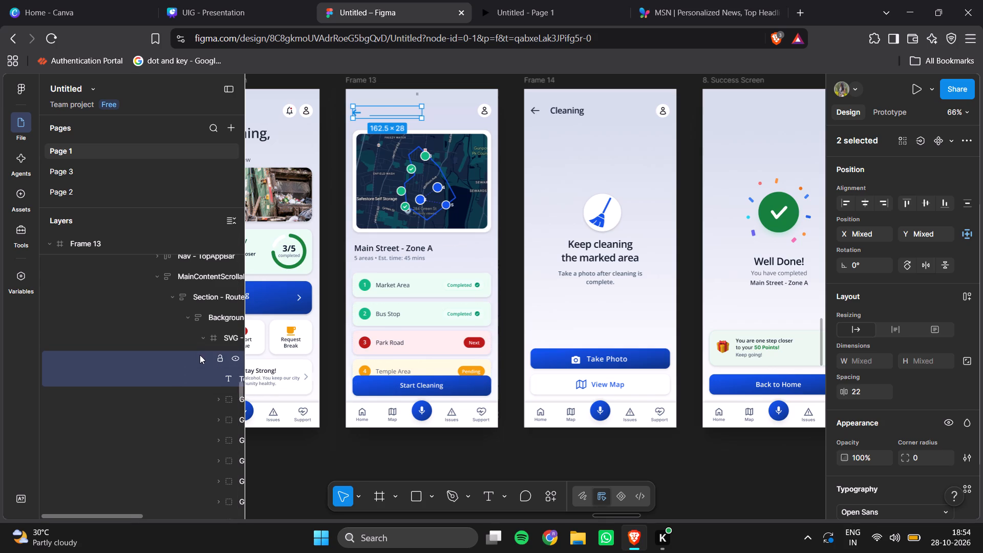
Move the Vector and Today's Work layers out of the map group to the top of Frame 13, above Bottom Navigation.
{"action": "left_click_drag", "start_coordinate": [200, 355], "coordinate": [134, 244]}
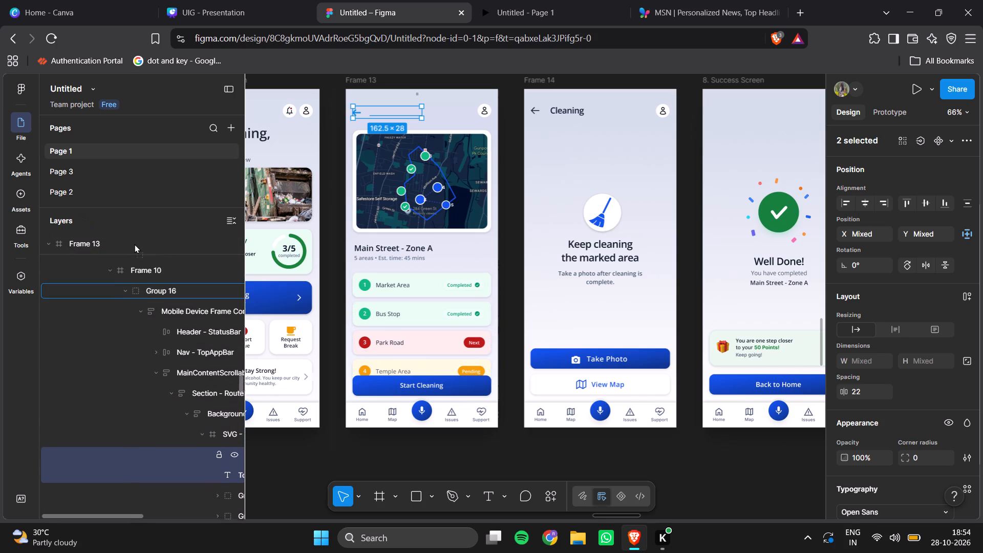
{"action": "left_click_drag", "start_coordinate": [134, 244], "coordinate": [106, 387]}
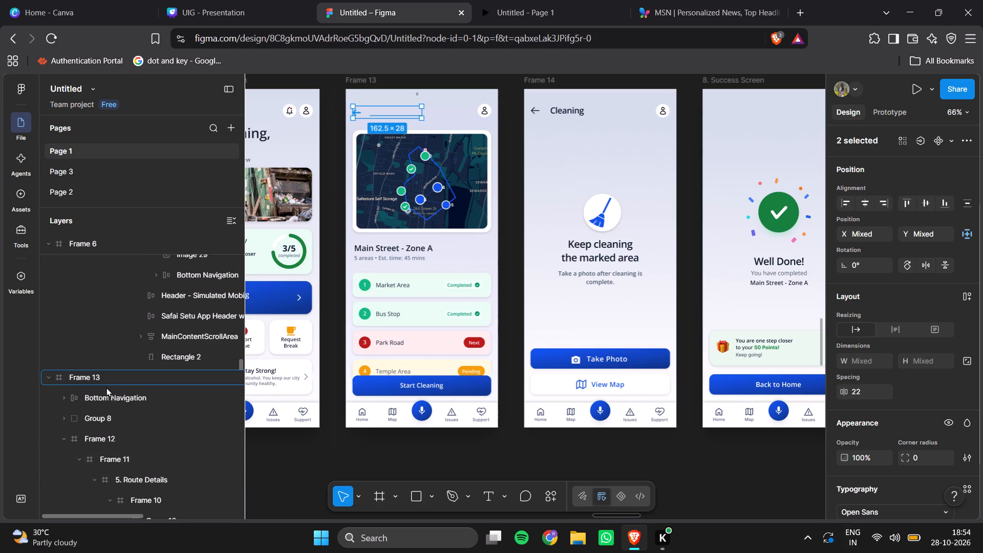
{"action": "left_click_drag", "start_coordinate": [106, 387], "coordinate": [105, 390]}
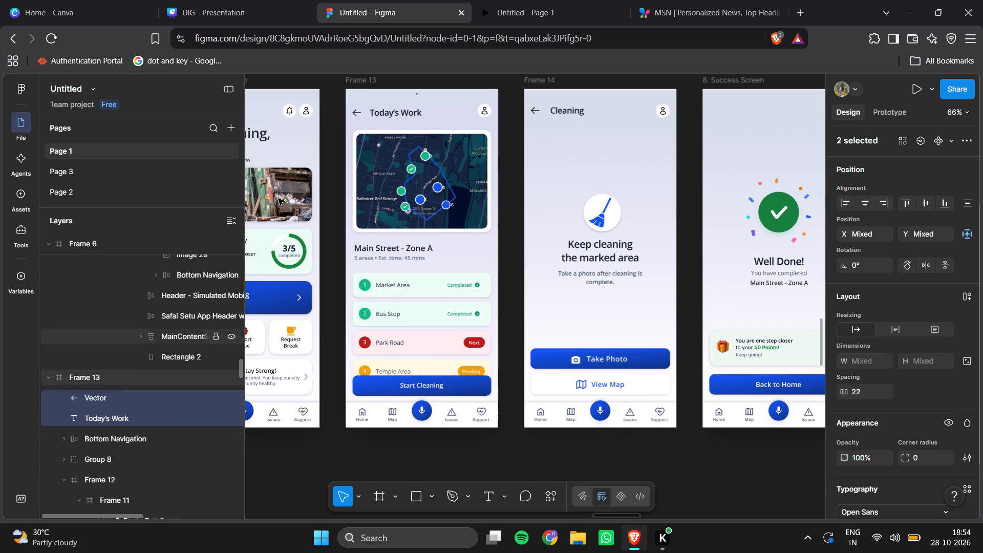
{"action": "left_click", "coordinate": [538, 136]}
{"action": "left_click", "coordinate": [500, 129]}
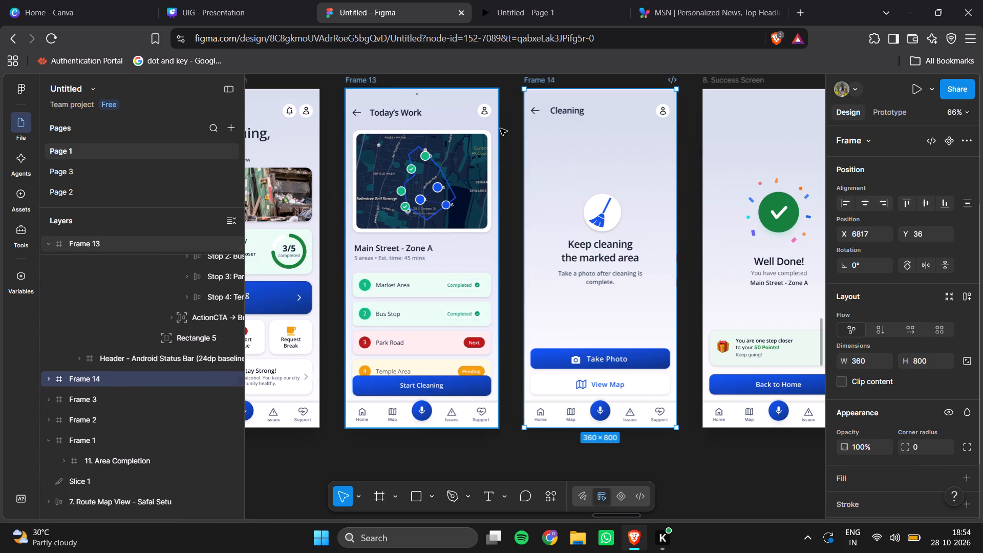
{"action": "left_click", "coordinate": [513, 134]}
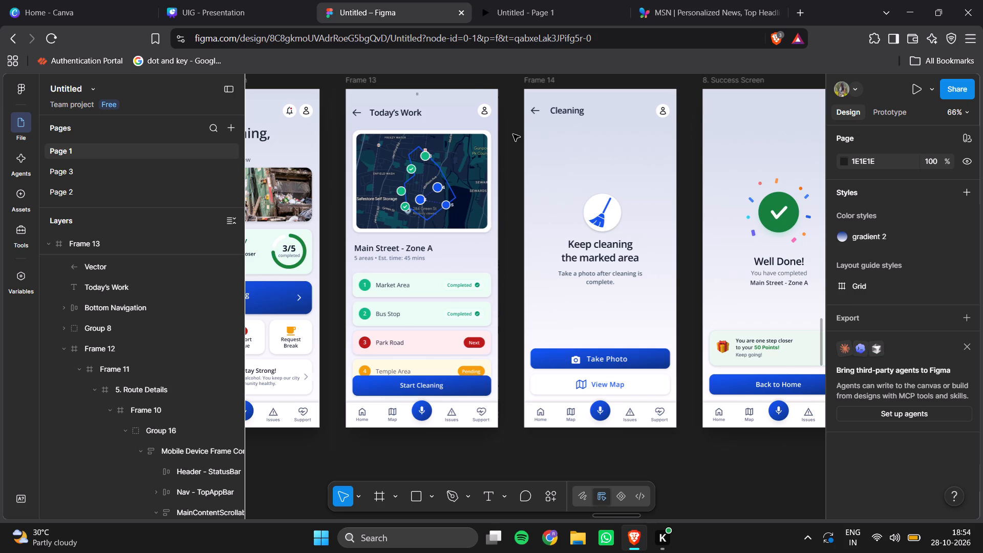
Show the rulers and guides to check Frame 13's Today's Work header row against the neighbouring Cleaning header.
{"action": "key", "text": "shift+r"}
{"action": "scroll", "coordinate": [513, 134], "scroll_direction": "left", "scroll_amount": 1}
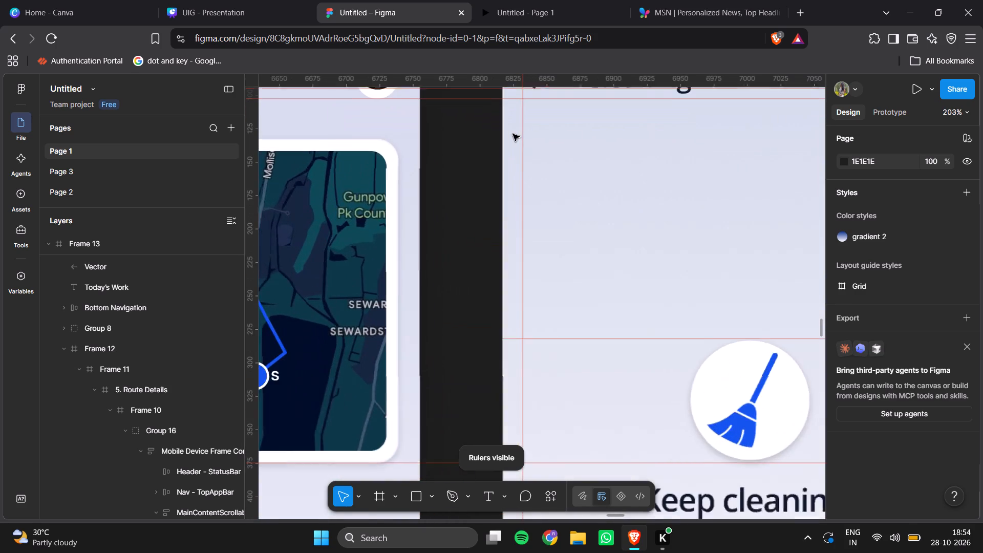
{"action": "scroll", "coordinate": [513, 134], "scroll_direction": "right", "scroll_amount": 3}
{"action": "scroll", "coordinate": [513, 134], "scroll_direction": "up", "scroll_amount": 1}
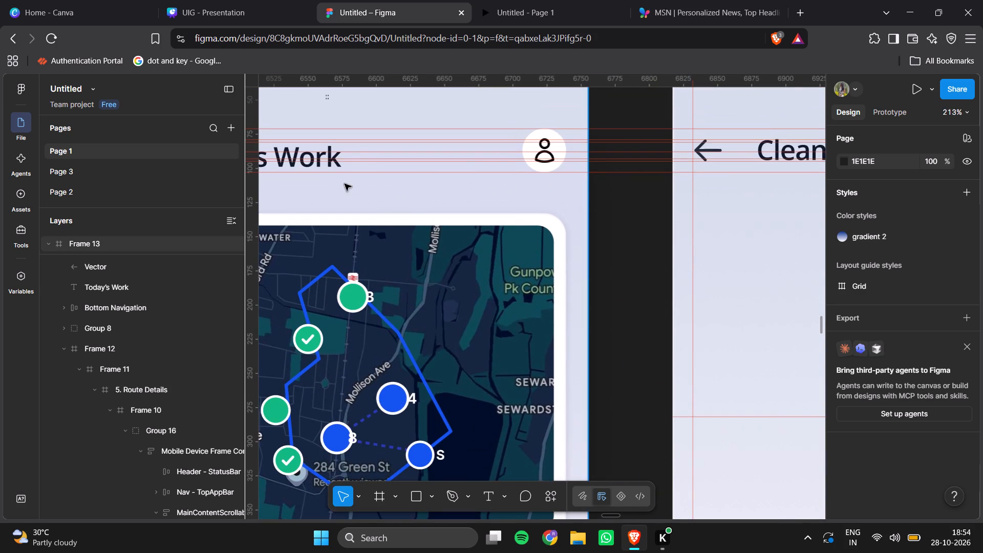
{"action": "scroll", "coordinate": [339, 182], "scroll_direction": "right", "scroll_amount": 2}
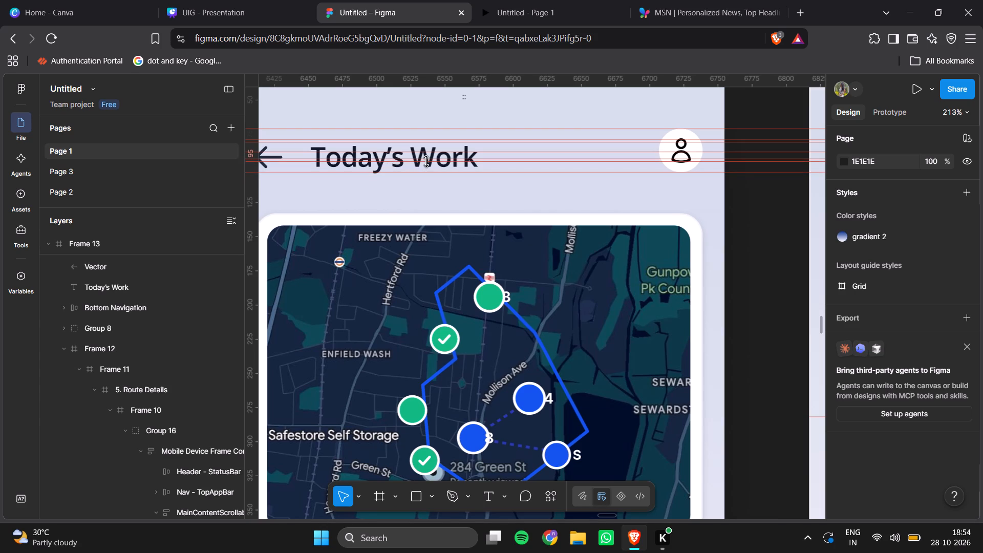
{"action": "key", "text": "v"}
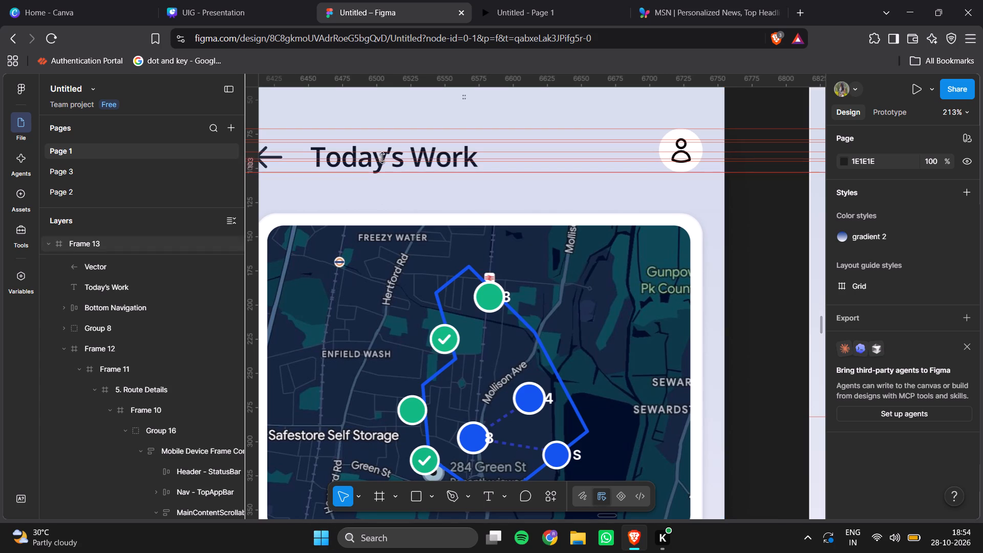
{"action": "scroll", "coordinate": [407, 165], "scroll_direction": "right", "scroll_amount": 1}
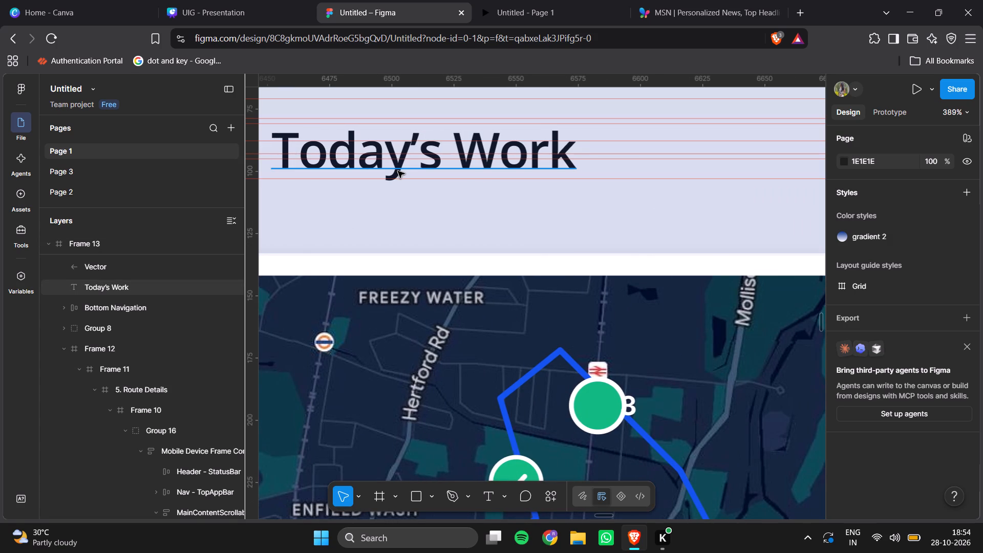
Nudge the back arrow and Today's Work title together up 4 px to line up with the neighbouring screens' headers.
{"action": "left_click", "coordinate": [398, 171], "text": "ctrl"}
{"action": "scroll", "coordinate": [398, 171], "scroll_direction": "right", "scroll_amount": 1}
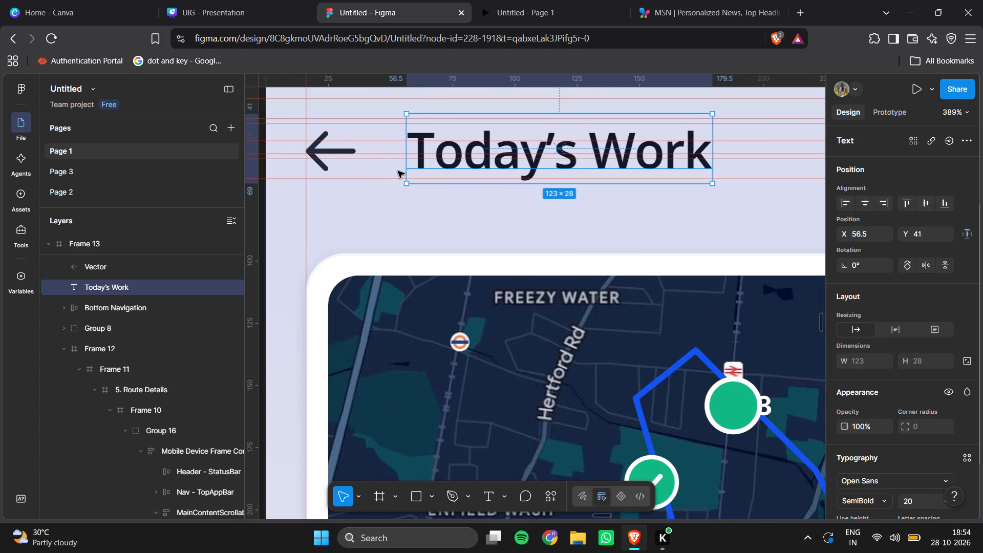
{"action": "scroll", "coordinate": [398, 171], "scroll_direction": "right", "scroll_amount": 1}
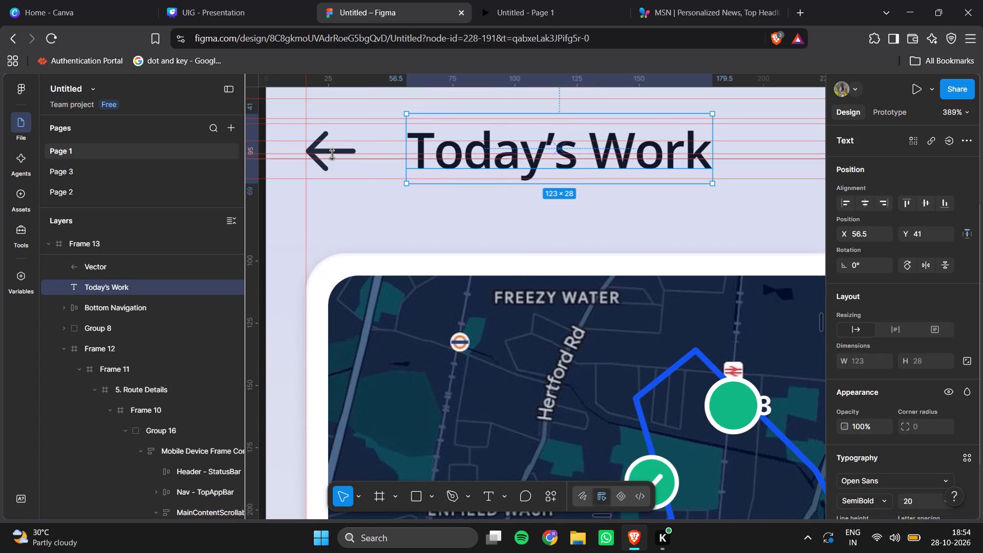
{"action": "left_click", "coordinate": [324, 167], "text": "ctrl+shift"}
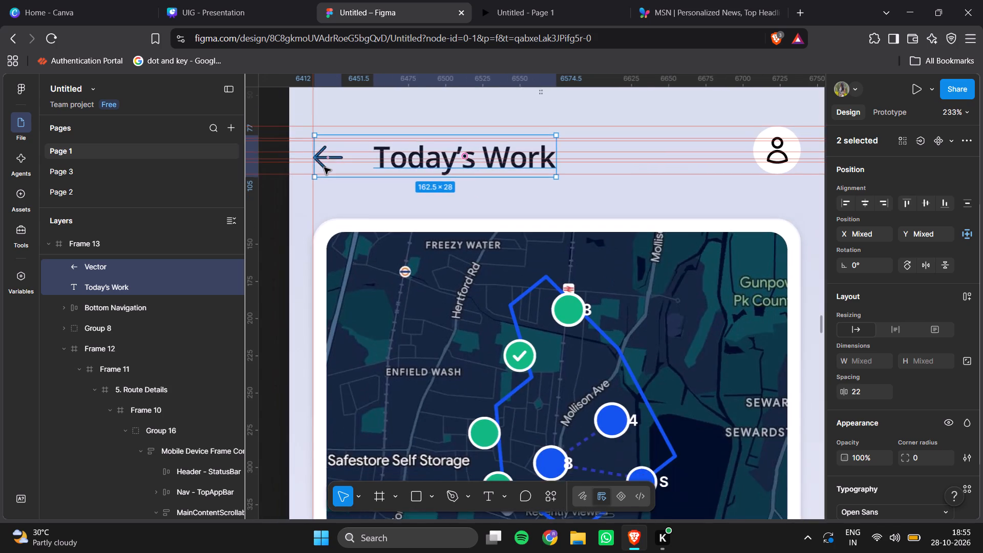
{"action": "scroll", "coordinate": [324, 167], "scroll_direction": "left", "scroll_amount": 2}
{"action": "scroll", "coordinate": [324, 167], "scroll_direction": "right", "scroll_amount": 2}
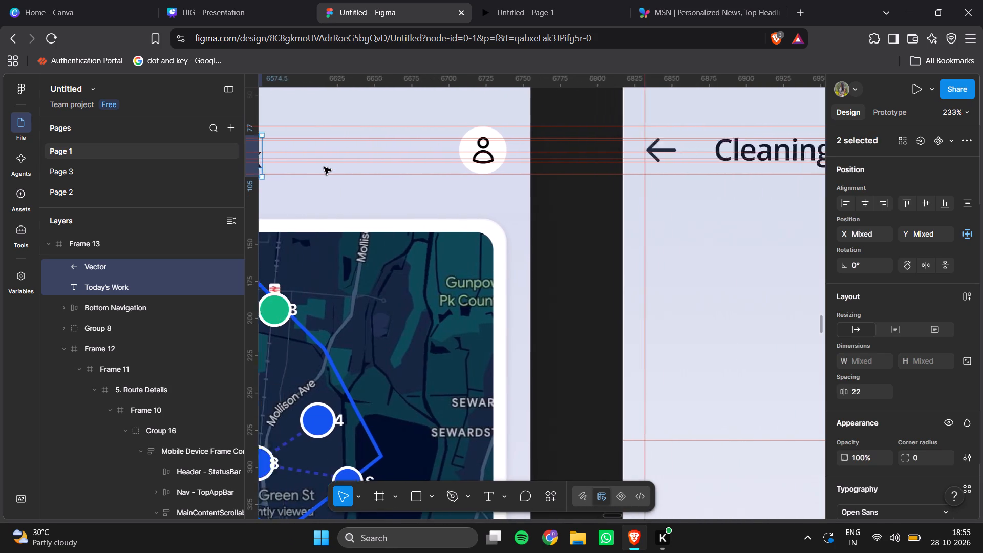
{"action": "scroll", "coordinate": [324, 167], "scroll_direction": "right", "scroll_amount": 1}
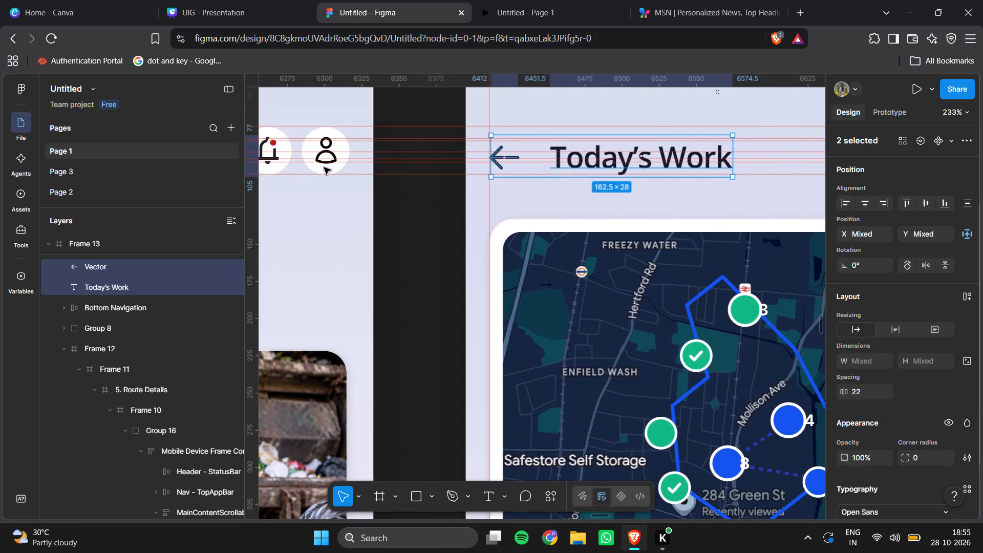
{"action": "key", "text": "Up"}
{"action": "key", "text": "Up"}
{"action": "key", "text": "Up"}
{"action": "key", "text": "Up"}
{"action": "key", "text": "Up"}
{"action": "key", "text": "Down"}
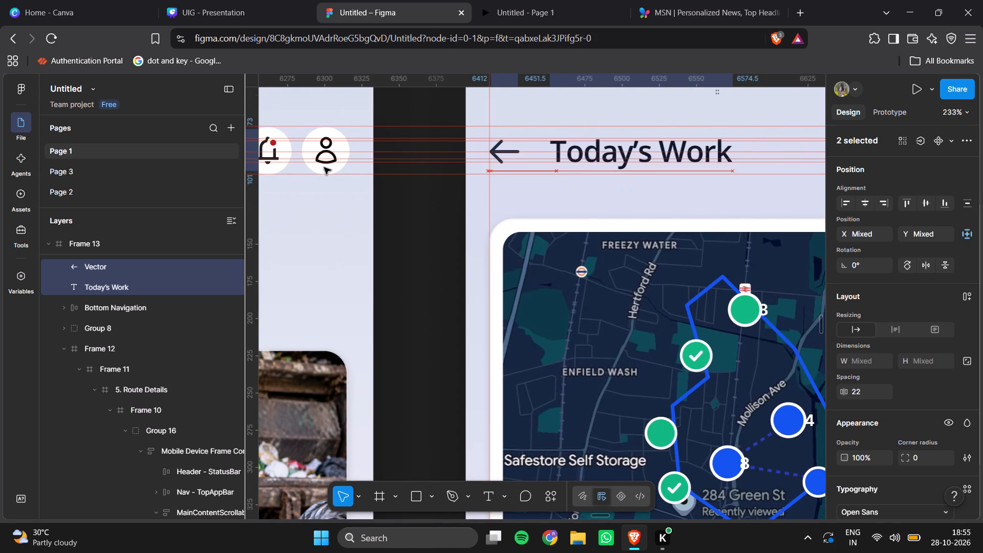
{"action": "key", "text": "Down"}
{"action": "key", "text": "Up"}
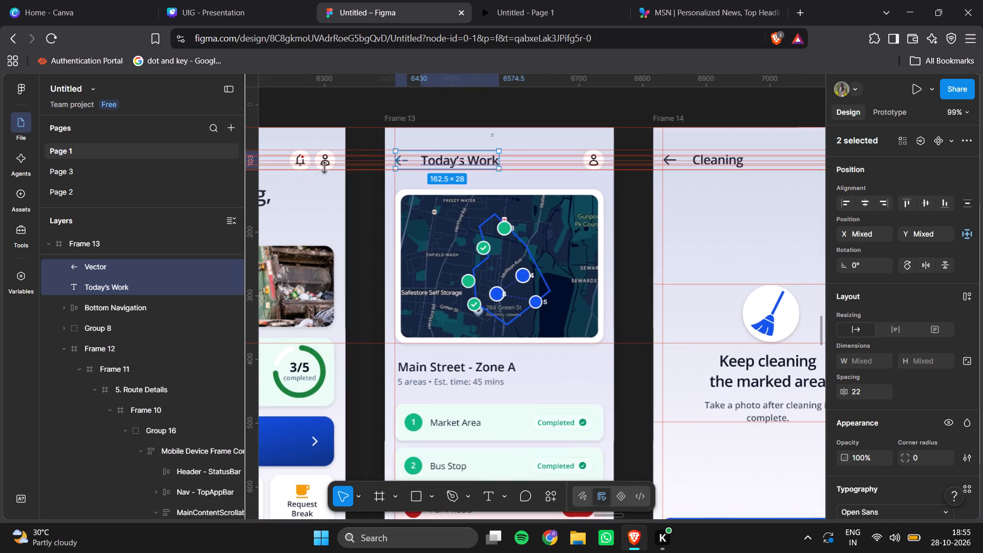
{"action": "left_click", "coordinate": [487, 116]}
{"action": "left_click", "coordinate": [487, 116]}
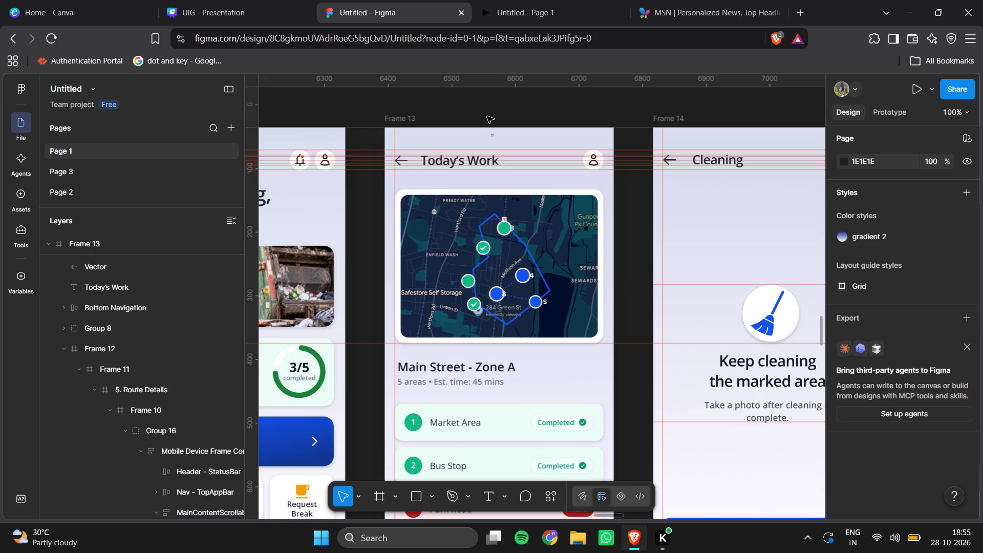
Nest the loose Rectangle 22 strip in the 7. Mark as Cleaned screen and move its layer to the top of Frame 15.
{"action": "scroll", "coordinate": [487, 116], "scroll_direction": "left", "scroll_amount": 10}
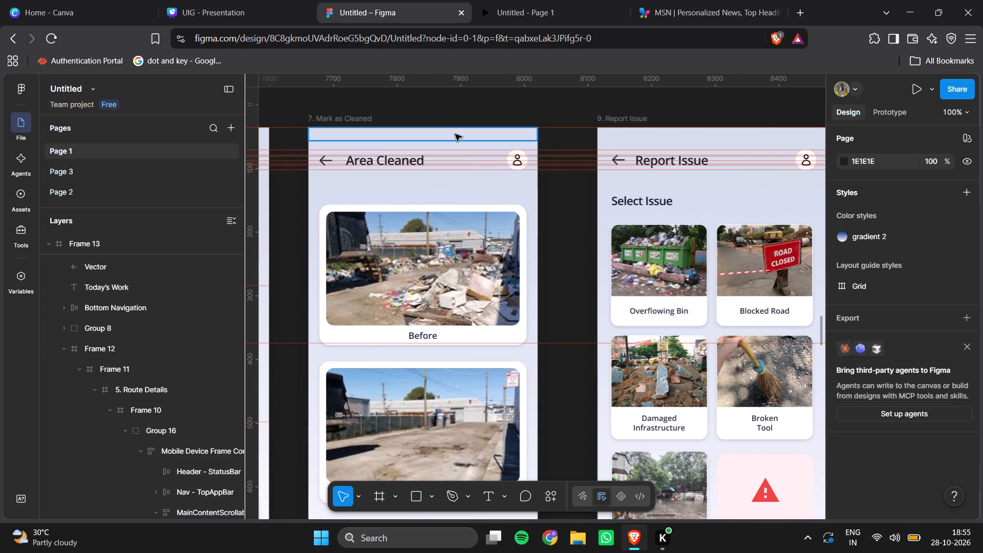
{"action": "left_click", "coordinate": [454, 134]}
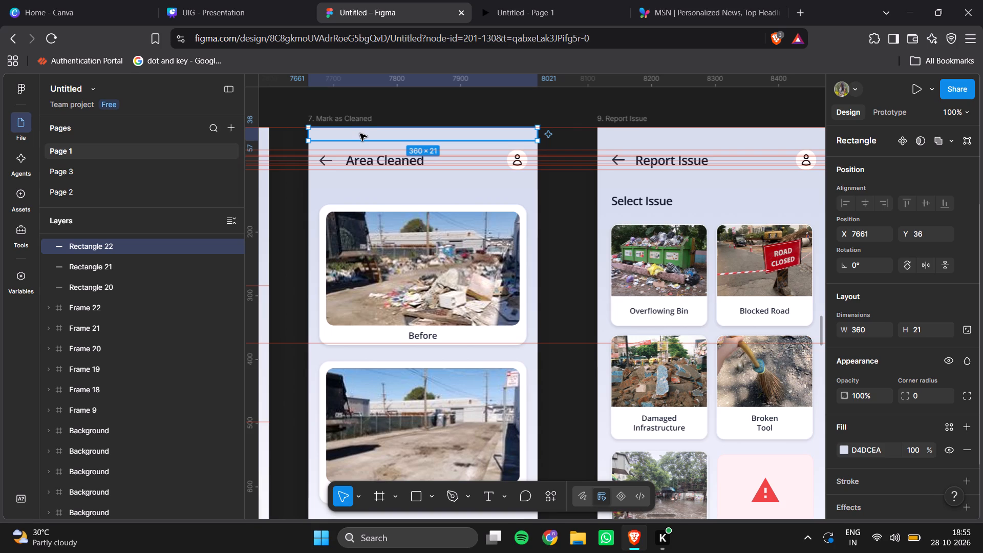
{"action": "scroll", "coordinate": [360, 134], "scroll_direction": "up", "scroll_amount": 1}
{"action": "left_click_drag", "start_coordinate": [373, 177], "coordinate": [390, 132]}
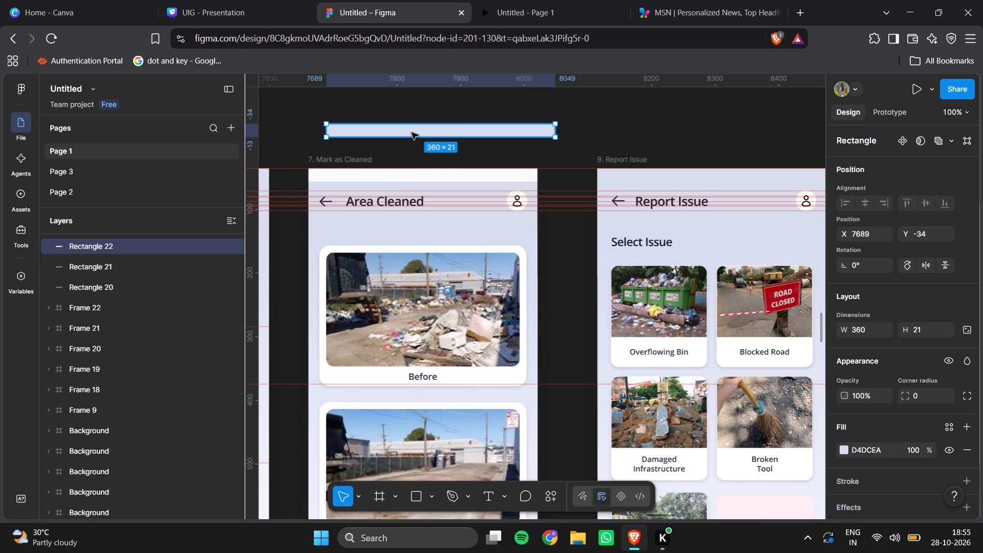
{"action": "left_click_drag", "start_coordinate": [412, 133], "coordinate": [409, 127], "text": "shift"}
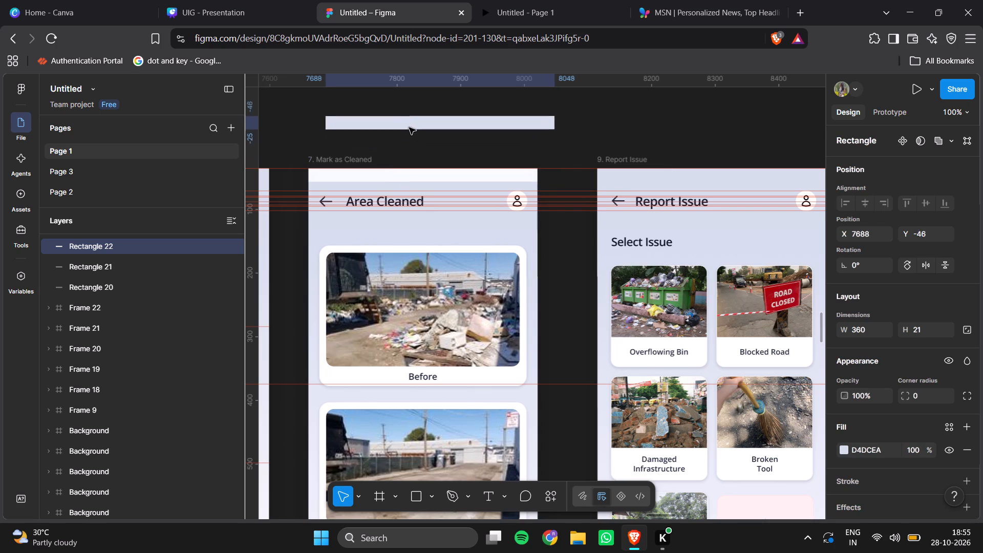
{"action": "left_click_drag", "start_coordinate": [409, 127], "coordinate": [393, 179], "text": "shift"}
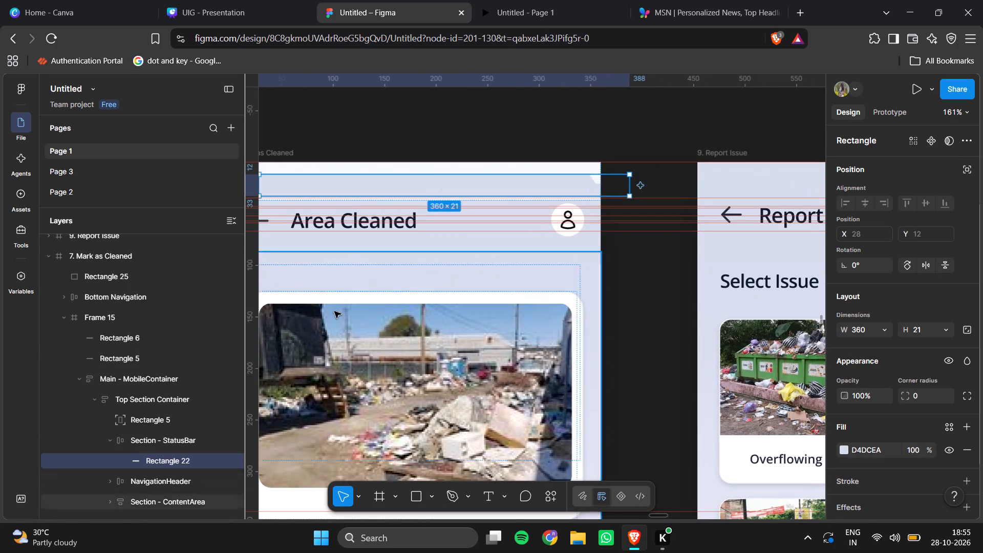
{"action": "left_click_drag", "start_coordinate": [180, 461], "coordinate": [167, 352]}
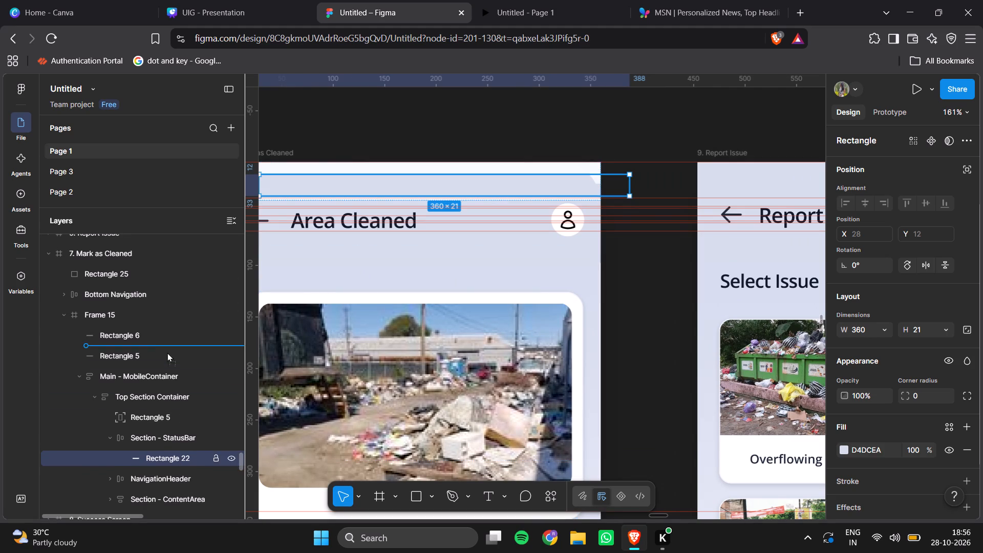
{"action": "left_click_drag", "start_coordinate": [167, 352], "coordinate": [159, 330]}
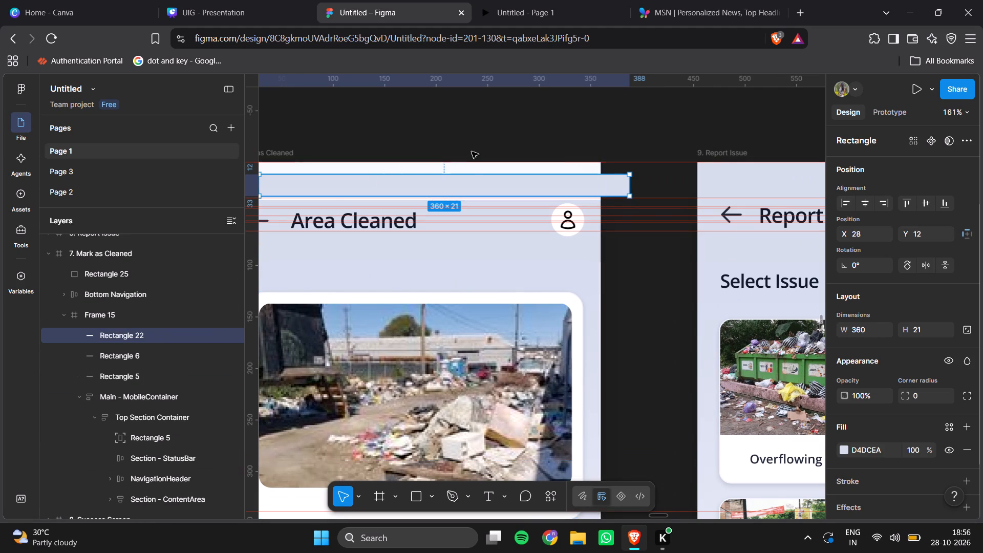
Place Rectangle 22 along the top edge of Mark as Cleaned at X -1, Y 0 and stretch its height to 40.
{"action": "scroll", "coordinate": [459, 176], "scroll_direction": "right", "scroll_amount": 1}
{"action": "left_click_drag", "start_coordinate": [491, 190], "coordinate": [452, 150]}
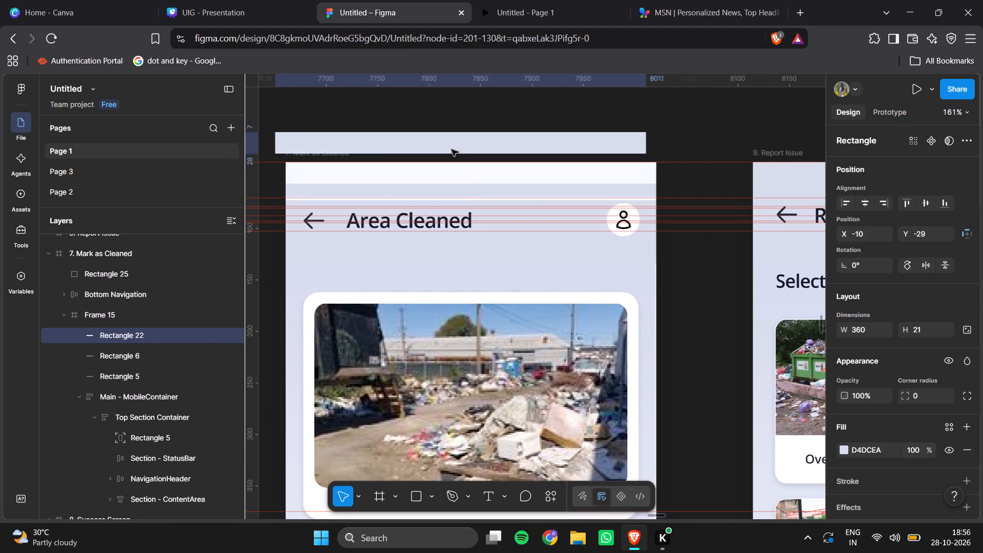
{"action": "left_click_drag", "start_coordinate": [452, 150], "coordinate": [461, 179]}
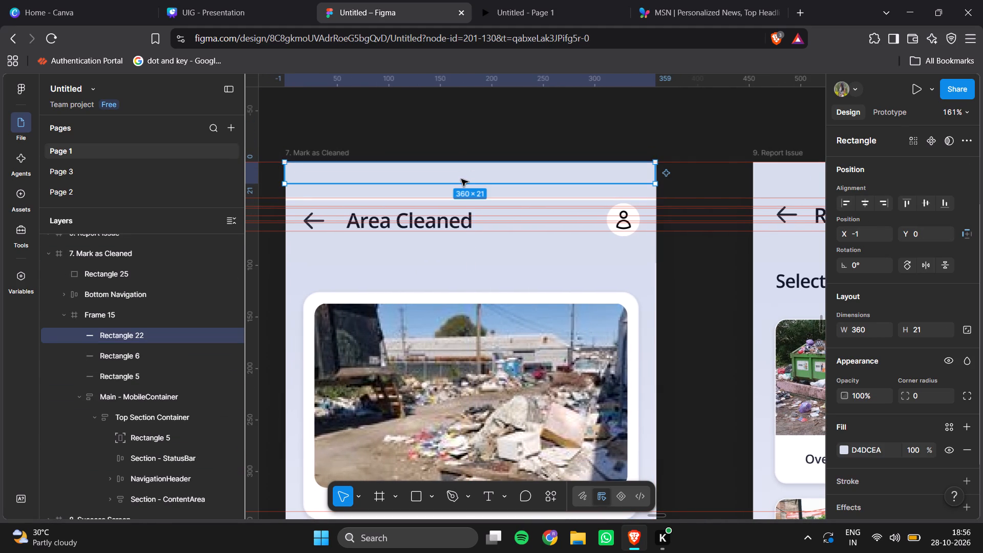
{"action": "left_click_drag", "start_coordinate": [461, 186], "coordinate": [466, 198]}
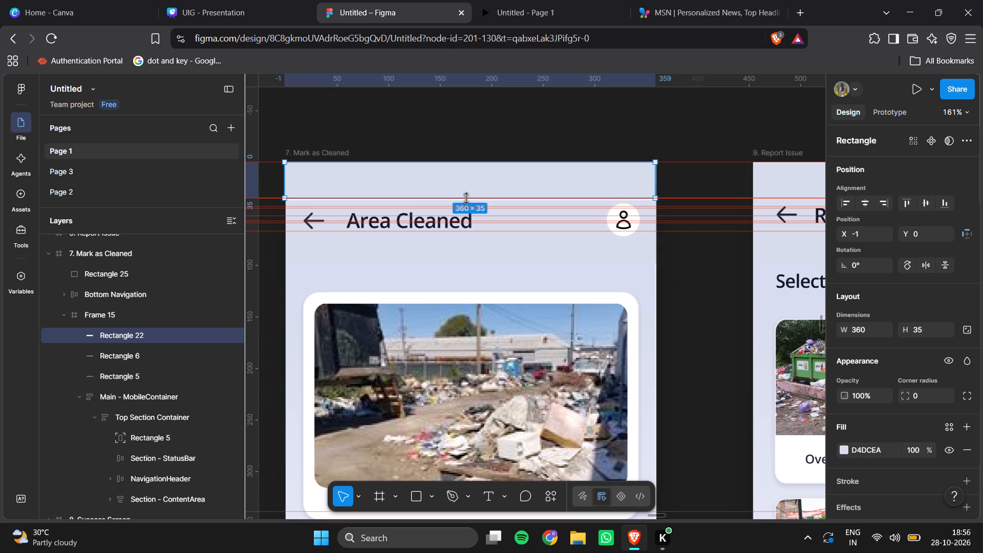
{"action": "left_click_drag", "start_coordinate": [466, 198], "coordinate": [473, 204]}
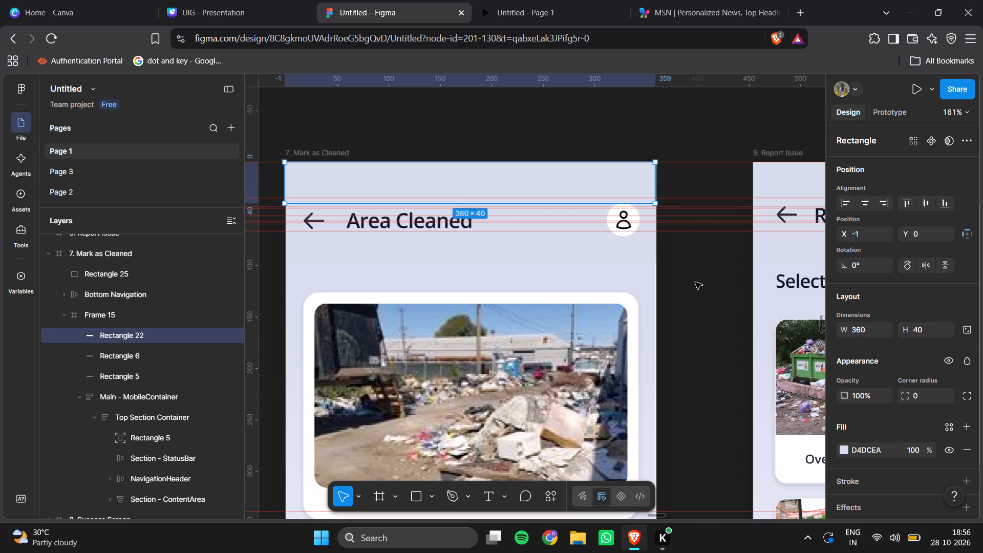
{"action": "double_click", "coordinate": [695, 282]}
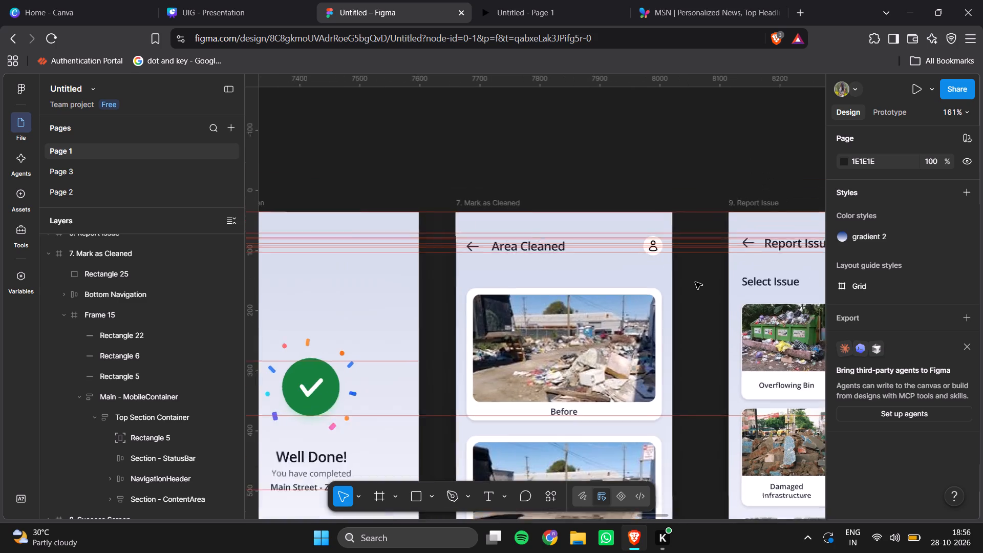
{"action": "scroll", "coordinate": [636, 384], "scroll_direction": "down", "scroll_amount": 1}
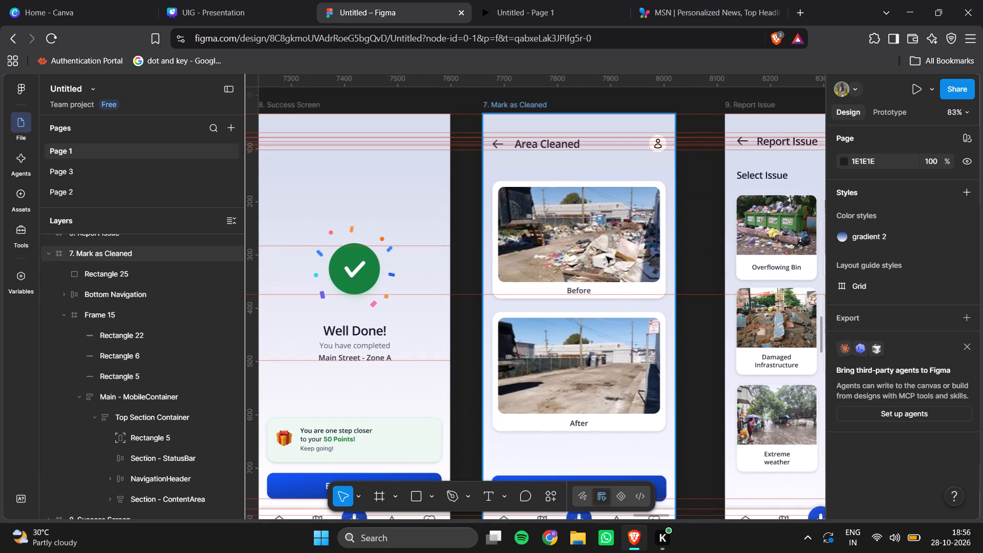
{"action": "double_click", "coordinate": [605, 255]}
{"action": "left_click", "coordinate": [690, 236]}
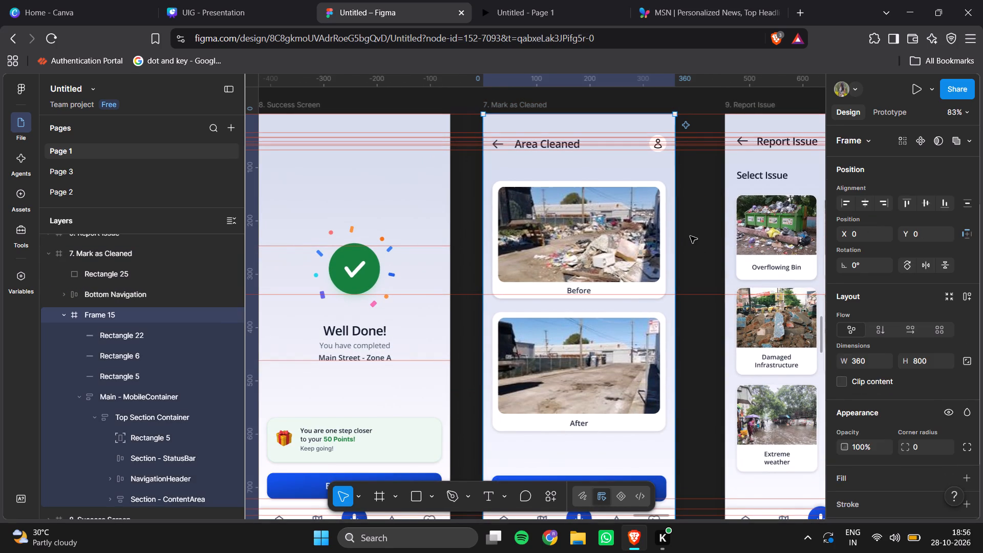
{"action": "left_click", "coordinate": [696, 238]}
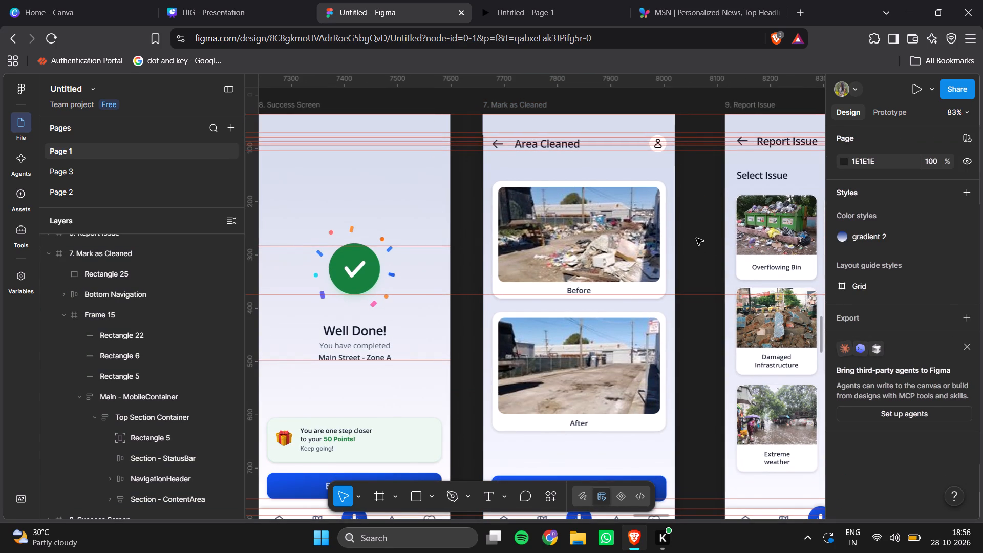
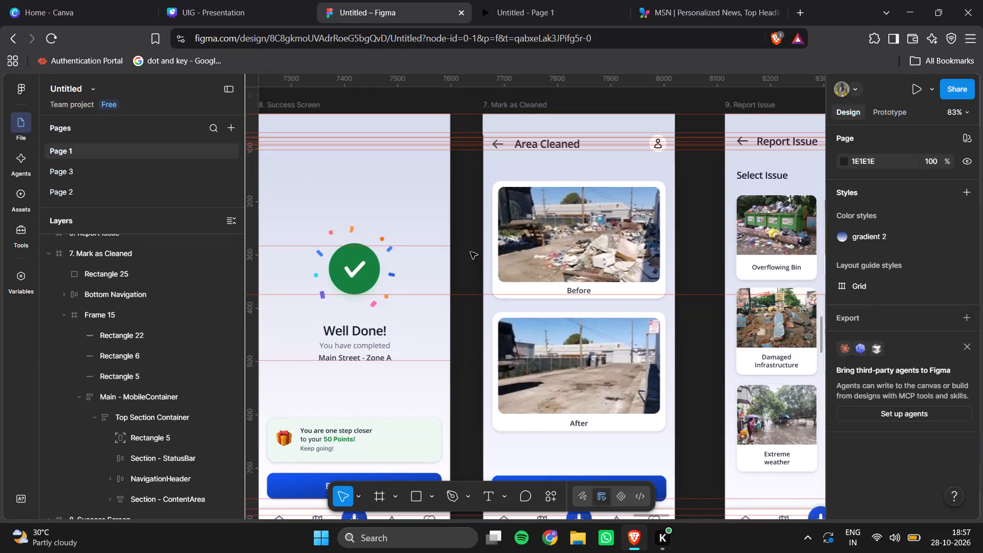
Look over the row of app screens from Mark as Cleaned to the Wellness Camps screen, returning to Worker Home and Today's Work.
{"action": "scroll", "coordinate": [471, 252], "scroll_direction": "down", "scroll_amount": 1}
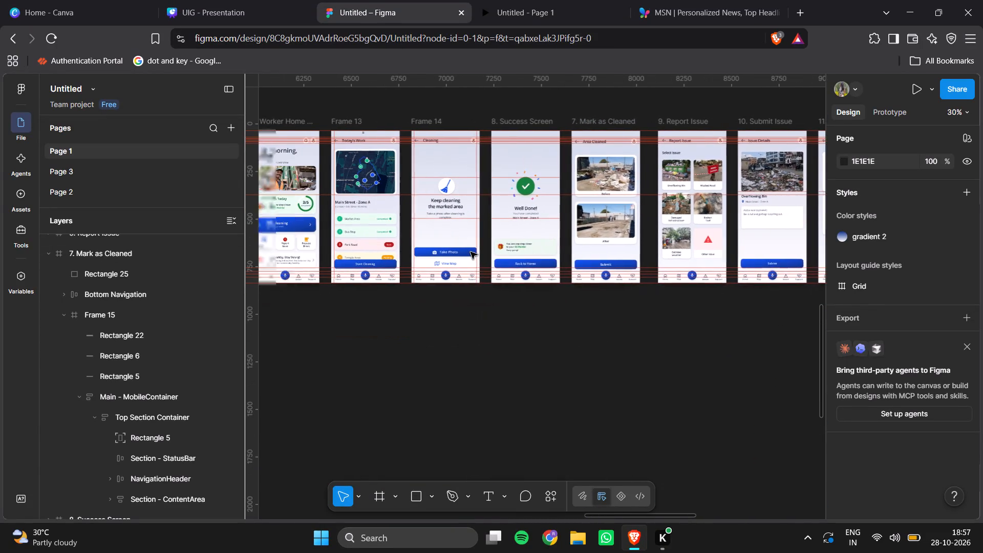
{"action": "scroll", "coordinate": [471, 252], "scroll_direction": "down", "scroll_amount": 1}
{"action": "scroll", "coordinate": [471, 252], "scroll_direction": "left", "scroll_amount": 6}
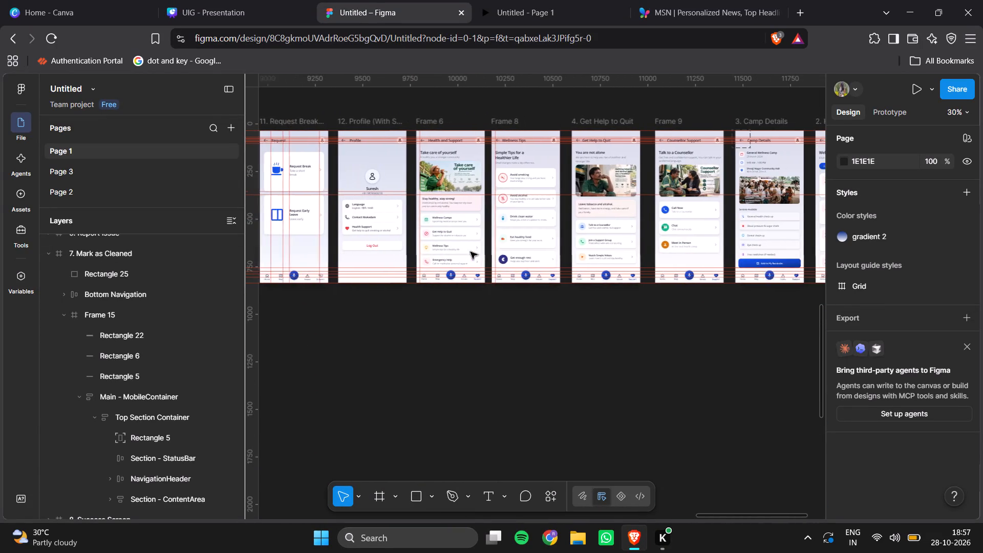
{"action": "scroll", "coordinate": [471, 252], "scroll_direction": "left", "scroll_amount": 9}
{"action": "scroll", "coordinate": [471, 252], "scroll_direction": "up", "scroll_amount": 1}
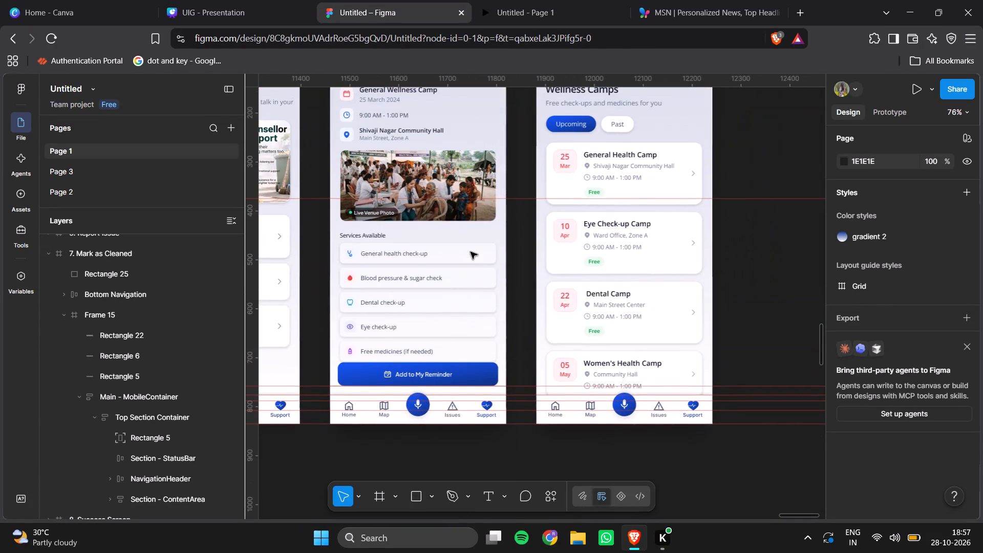
{"action": "scroll", "coordinate": [471, 252], "scroll_direction": "up", "scroll_amount": 1}
{"action": "scroll", "coordinate": [471, 252], "scroll_direction": "right", "scroll_amount": 19}
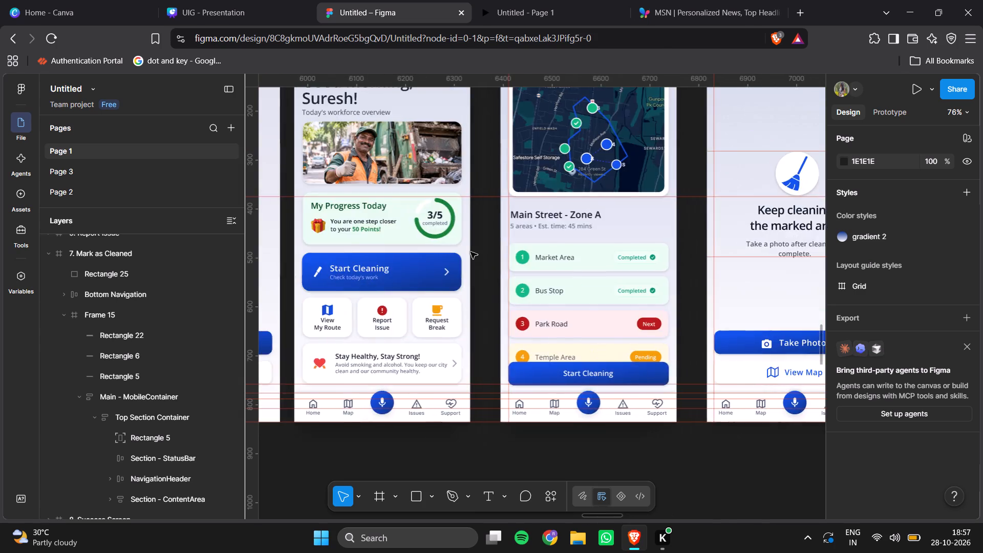
{"action": "scroll", "coordinate": [471, 252], "scroll_direction": "right", "scroll_amount": 1}
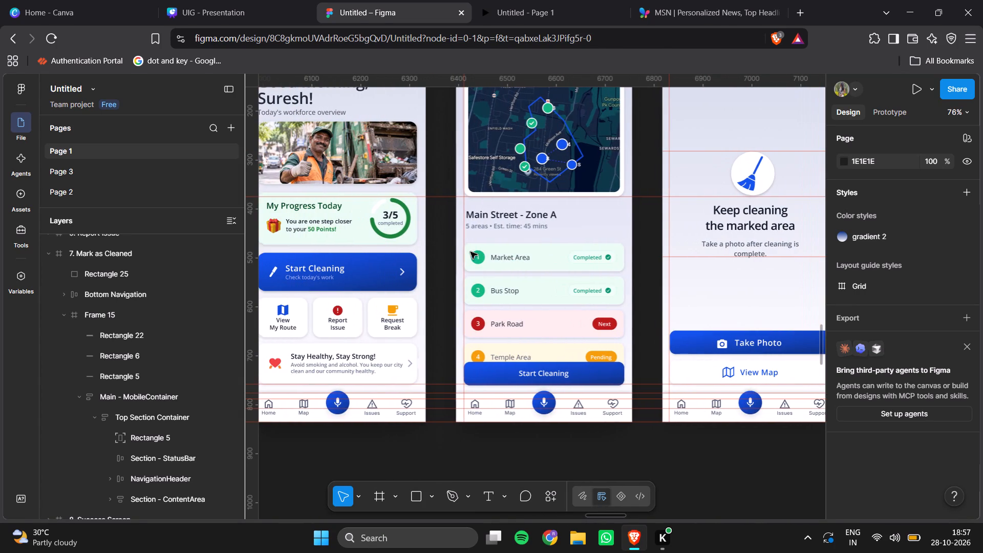
{"action": "scroll", "coordinate": [471, 252], "scroll_direction": "right", "scroll_amount": 1}
Show the prototype connections and examine those leaving the Worker Home Screen's bottom navigation.
{"action": "left_click", "coordinate": [891, 115]}
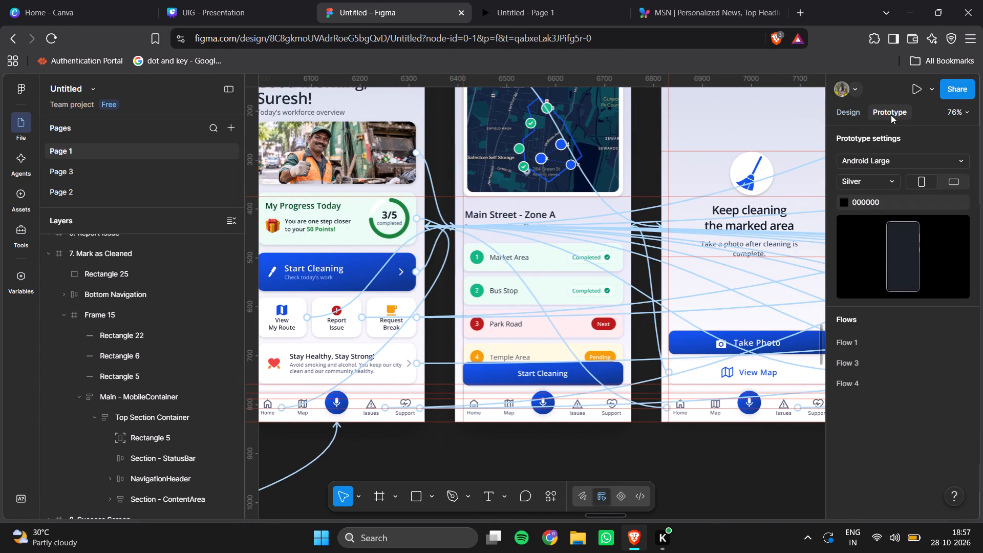
{"action": "scroll", "coordinate": [320, 420], "scroll_direction": "right", "scroll_amount": 1}
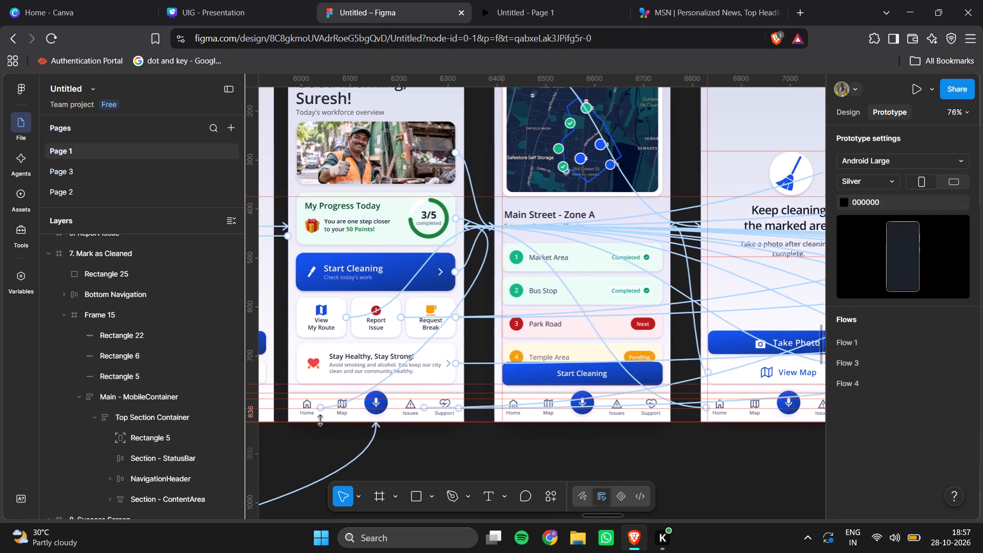
{"action": "scroll", "coordinate": [320, 420], "scroll_direction": "right", "scroll_amount": 1}
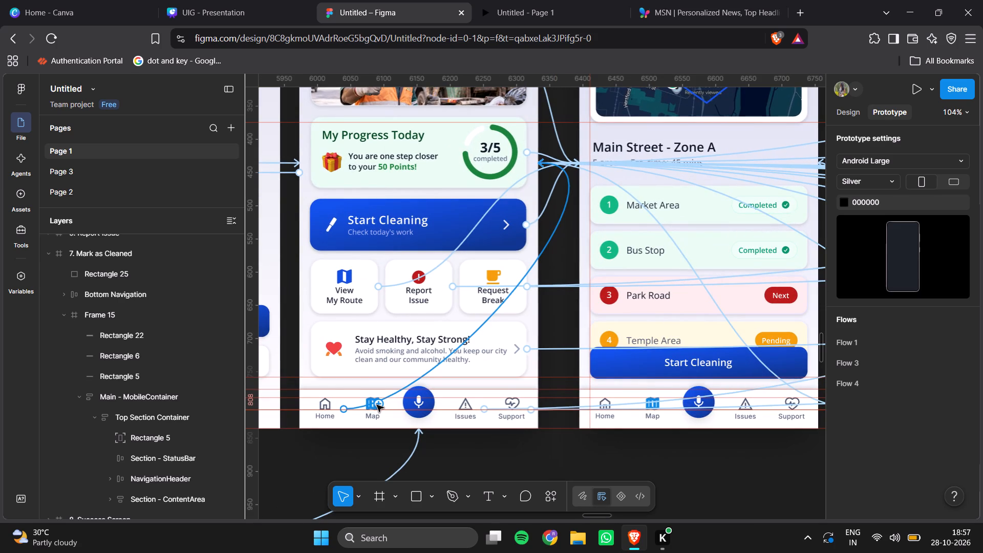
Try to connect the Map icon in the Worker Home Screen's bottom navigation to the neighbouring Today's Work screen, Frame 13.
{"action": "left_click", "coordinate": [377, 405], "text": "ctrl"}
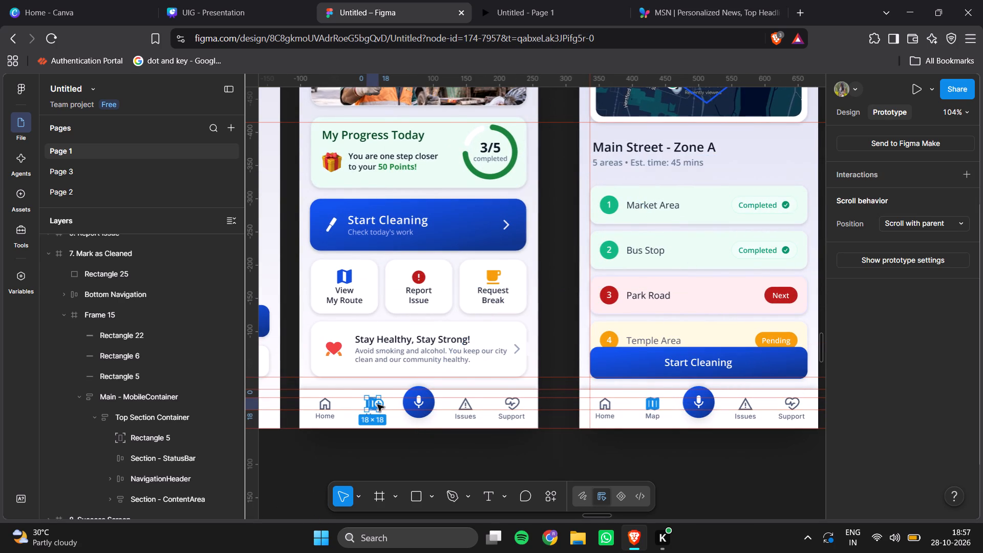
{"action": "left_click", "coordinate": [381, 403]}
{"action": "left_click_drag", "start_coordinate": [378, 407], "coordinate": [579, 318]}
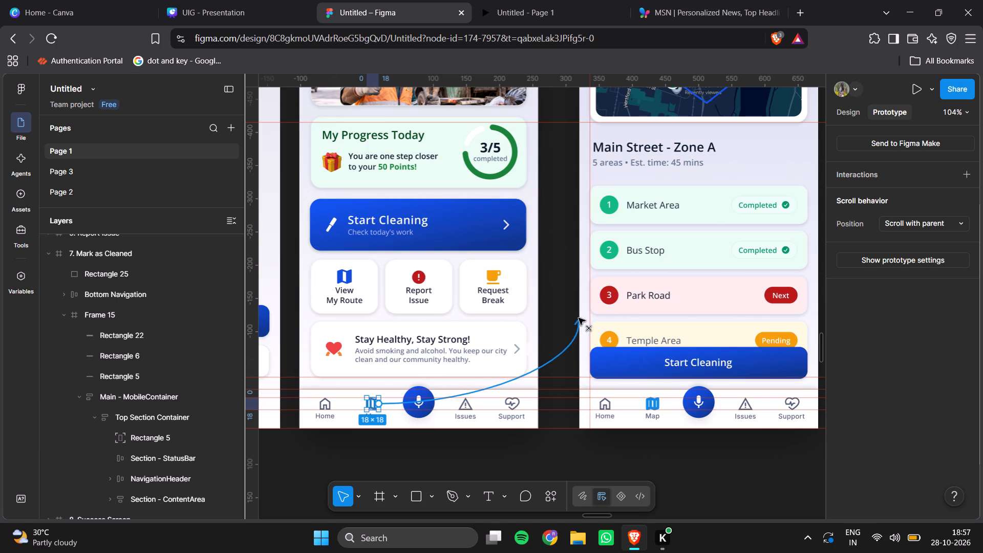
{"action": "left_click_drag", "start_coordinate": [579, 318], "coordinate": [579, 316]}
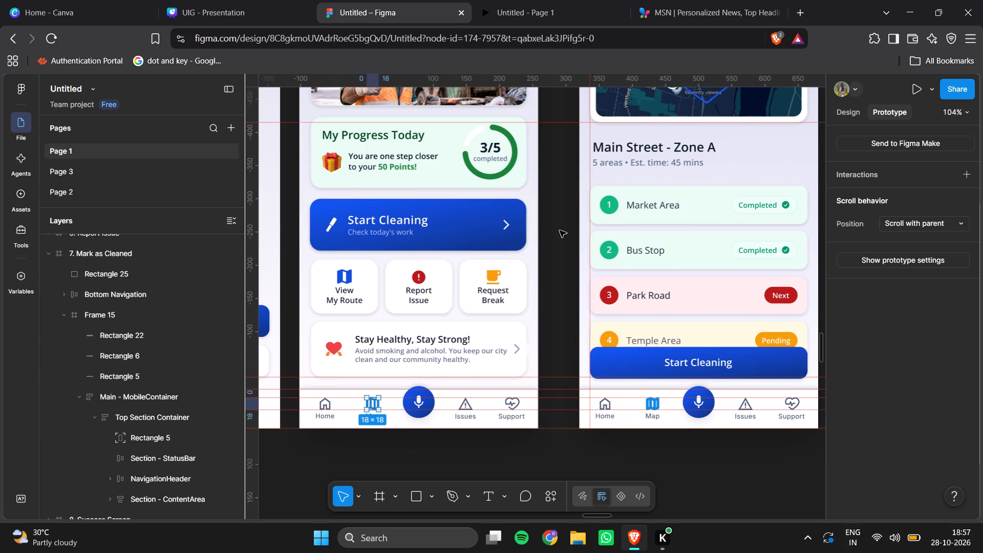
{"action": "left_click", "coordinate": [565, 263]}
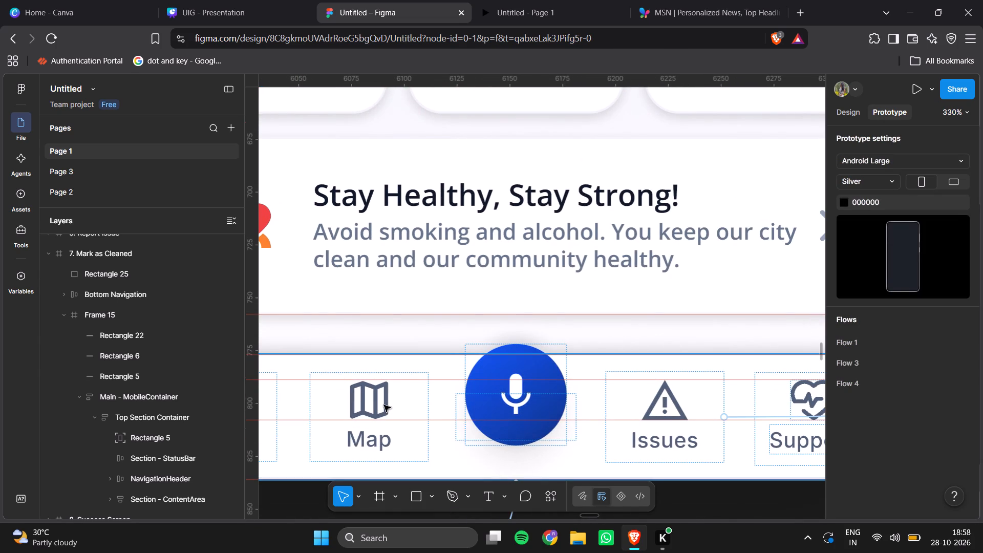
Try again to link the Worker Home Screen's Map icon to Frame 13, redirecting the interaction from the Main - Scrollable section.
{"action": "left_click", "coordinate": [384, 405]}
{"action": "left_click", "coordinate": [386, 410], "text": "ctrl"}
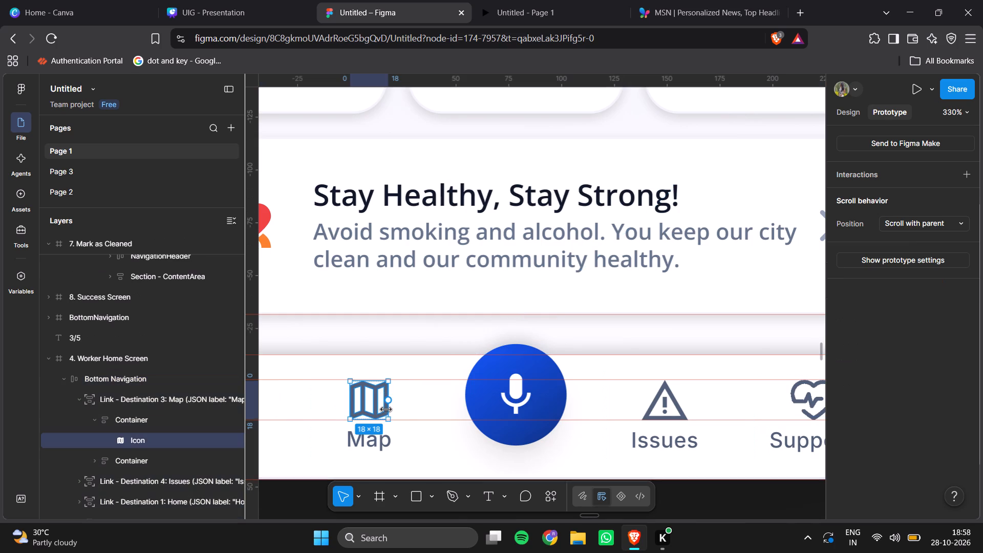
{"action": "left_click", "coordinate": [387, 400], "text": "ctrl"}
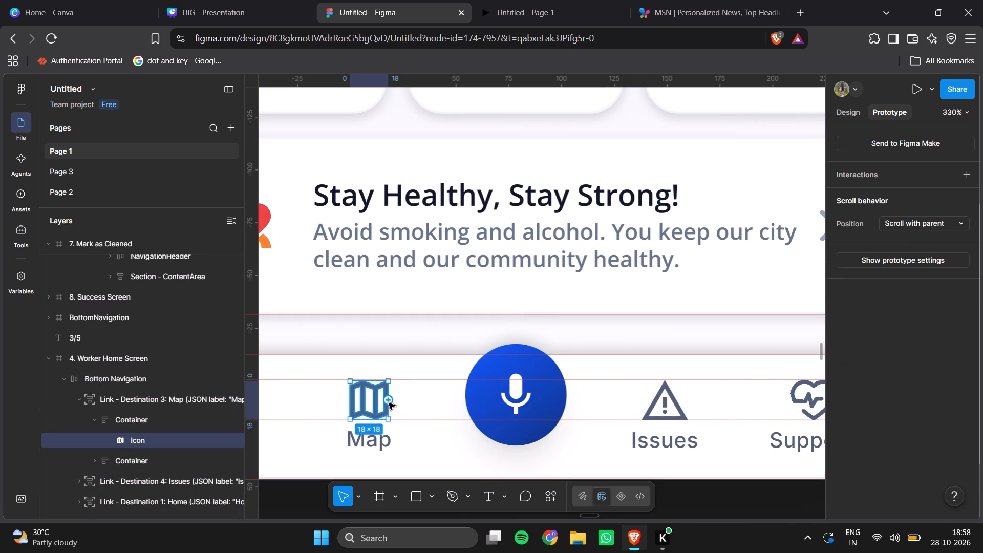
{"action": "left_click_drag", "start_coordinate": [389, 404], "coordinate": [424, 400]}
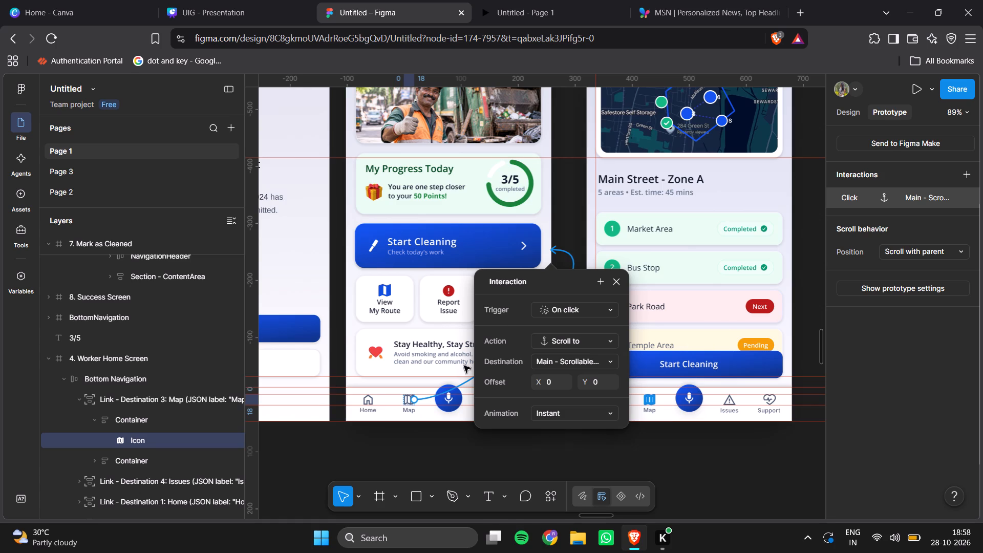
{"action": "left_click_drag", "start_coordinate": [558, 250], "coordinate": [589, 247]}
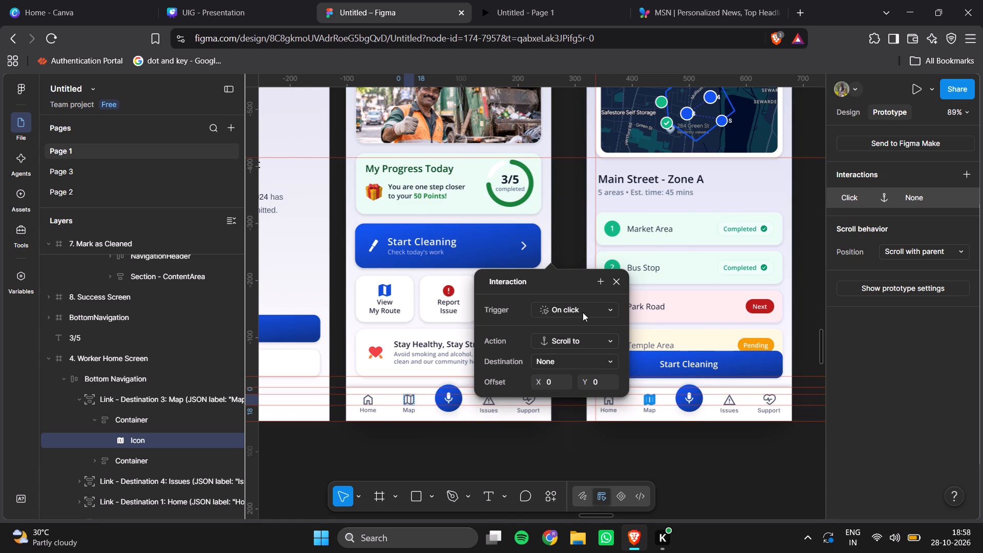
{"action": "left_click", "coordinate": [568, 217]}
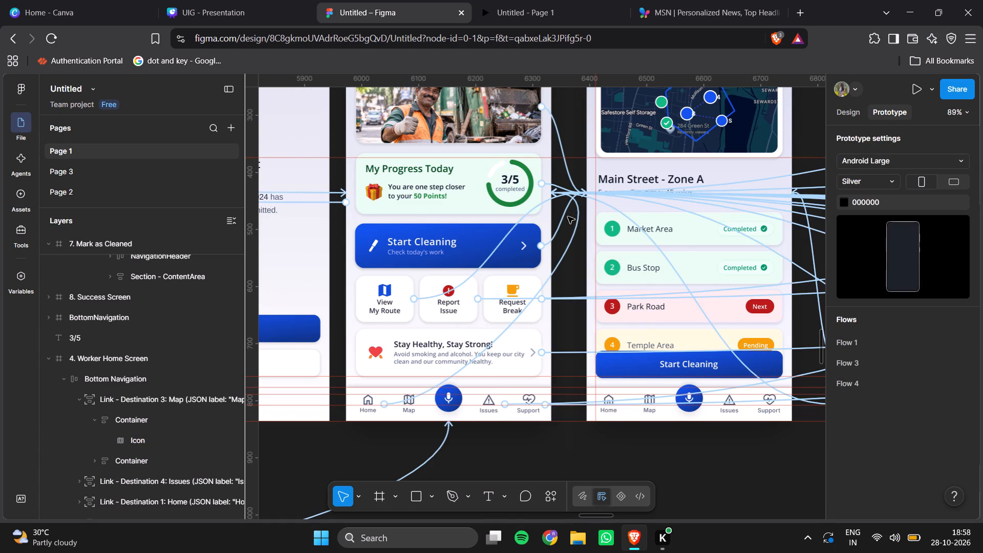